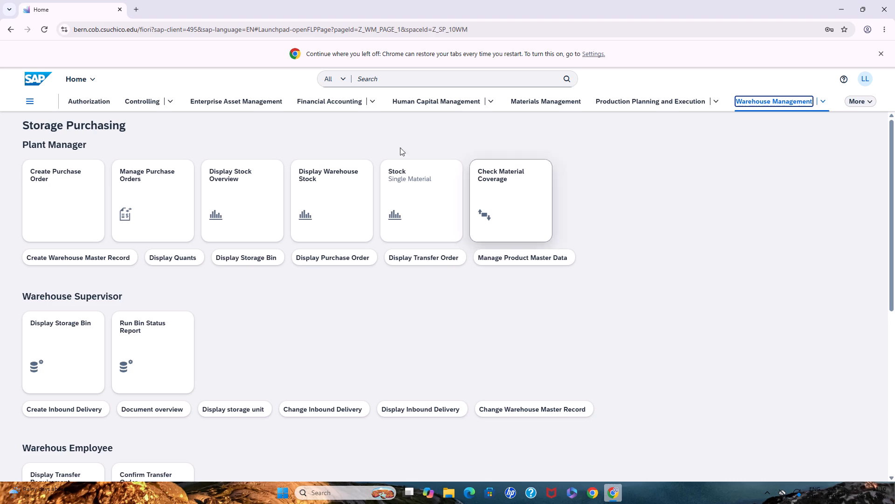
# Open the Run Bin Status Report app under Warehouse Supervisor and enter warehouse number 100.
pyautogui.click(161, 346)
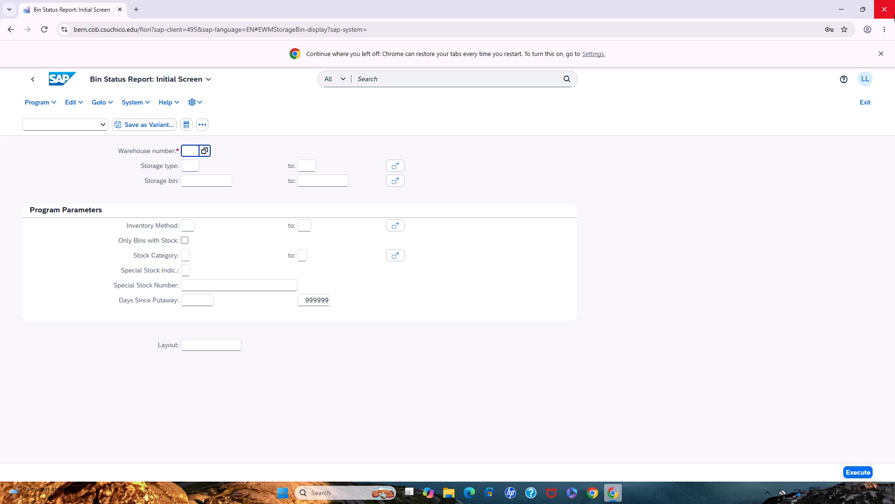
pyautogui.write('100')
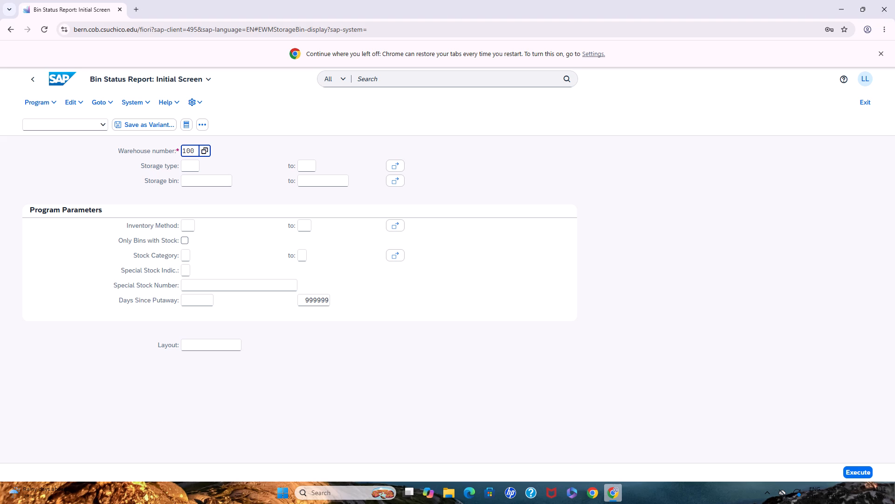
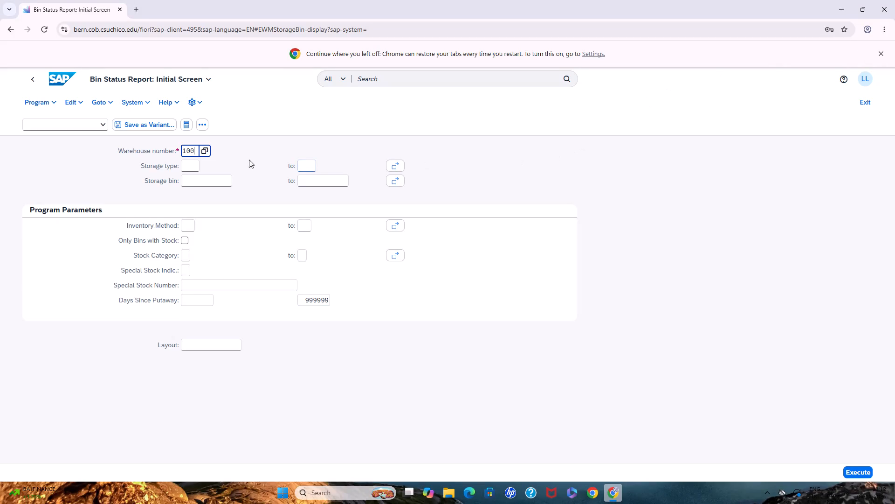
# Filter the bin status report by storage bin pattern STBN*100 and execute it.
pyautogui.click(196, 180)
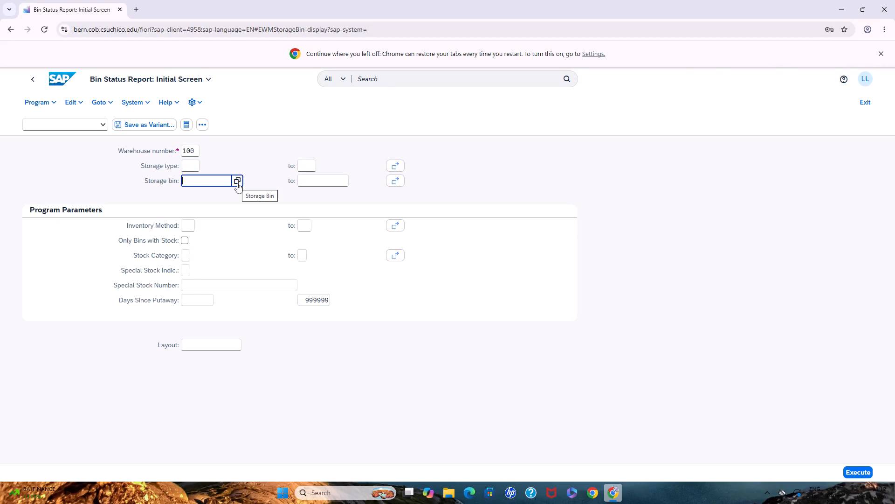
pyautogui.hotkey('shift', '*')
pyautogui.press('BackSpace')
pyautogui.press('BackSpace')
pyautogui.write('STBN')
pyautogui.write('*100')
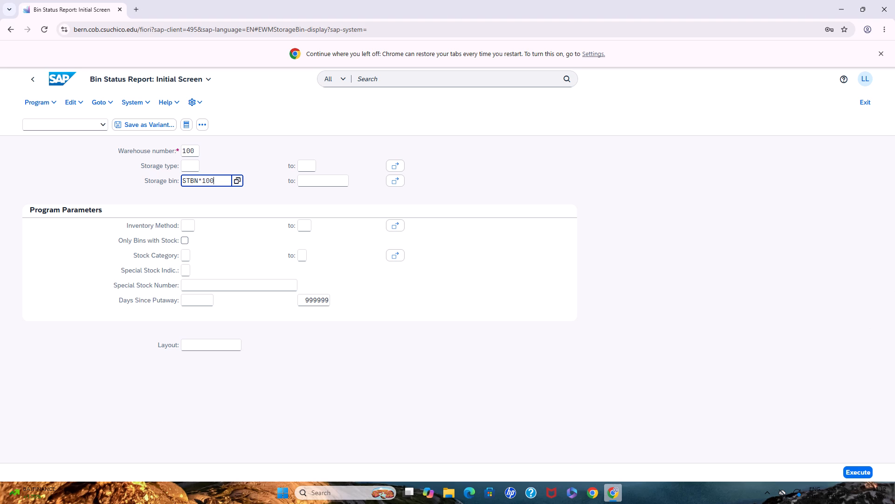
pyautogui.click(855, 470)
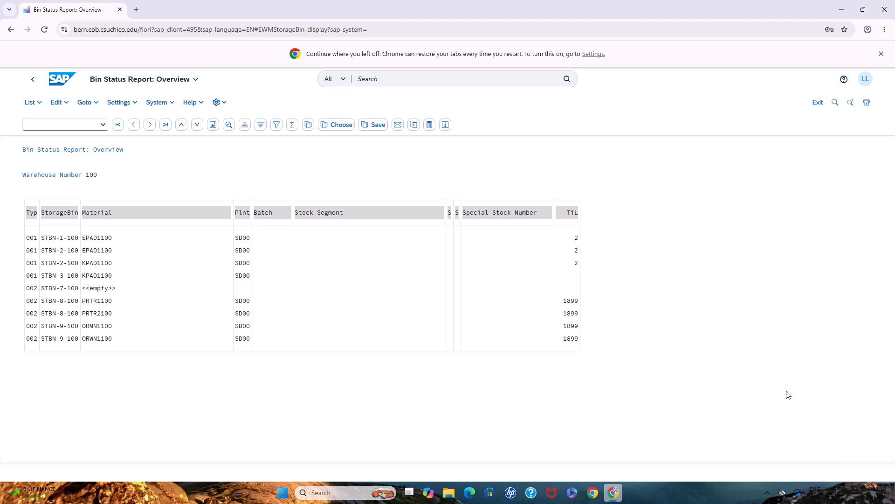
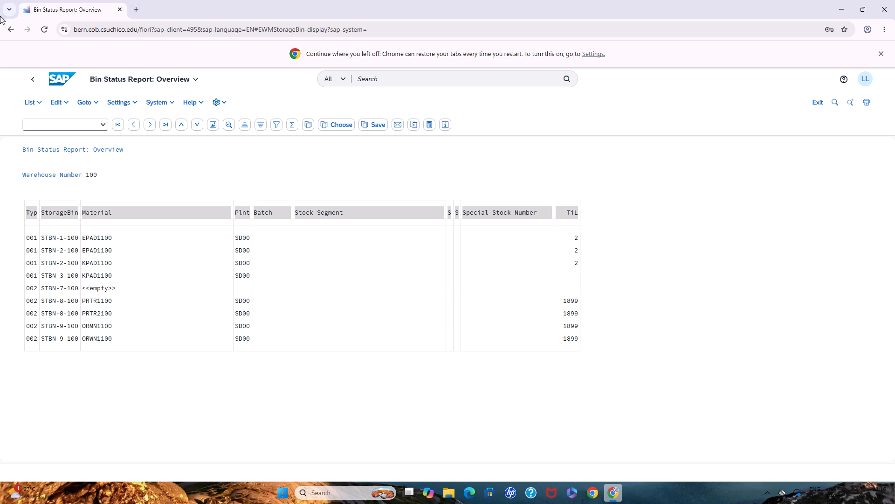
# Leave the bin status report and return to the Warehouse Management home page.
pyautogui.click(31, 81)
pyautogui.click(31, 81)
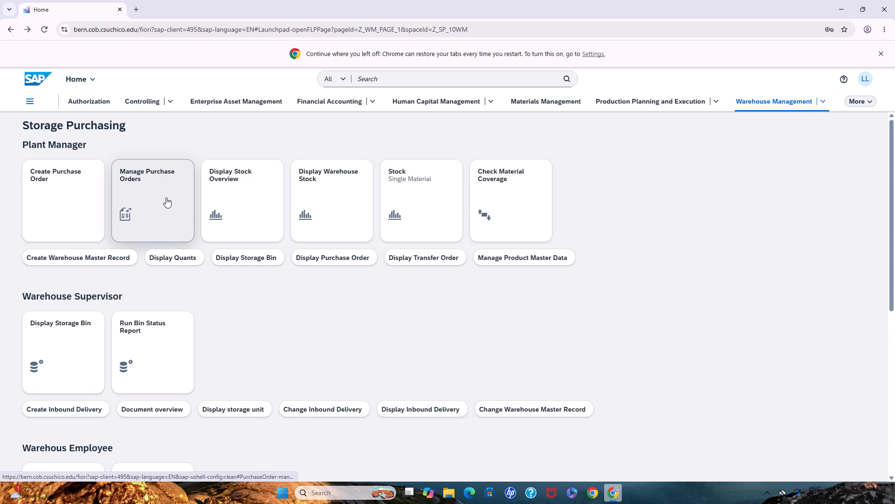
# Find and open the Display Transfer Requirement (List for Material) app in the Warehous Employee section.
pyautogui.scroll(3, 166, 197)
pyautogui.scroll(-9, 166, 197)
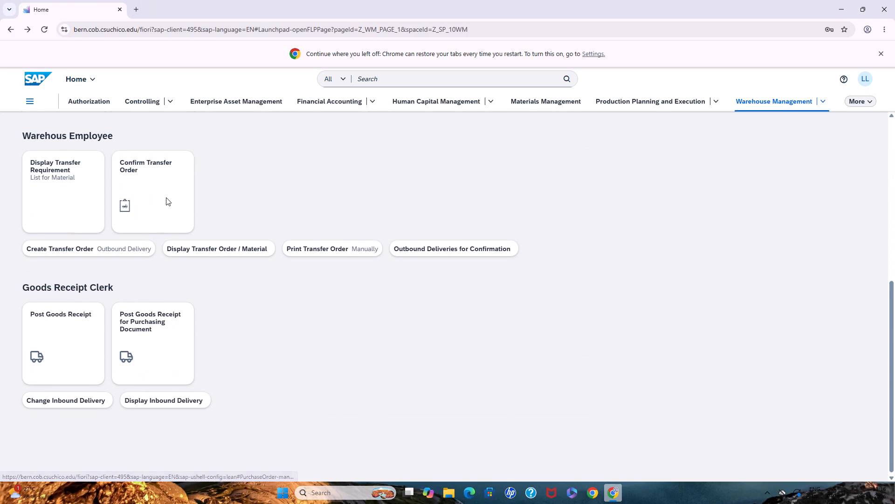
pyautogui.scroll(9, 166, 197)
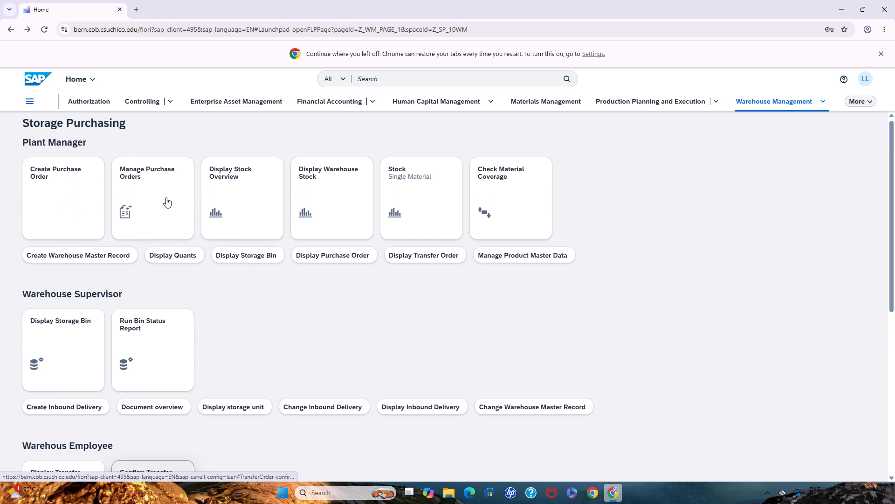
pyautogui.scroll(3, 166, 197)
pyautogui.scroll(-3, 166, 197)
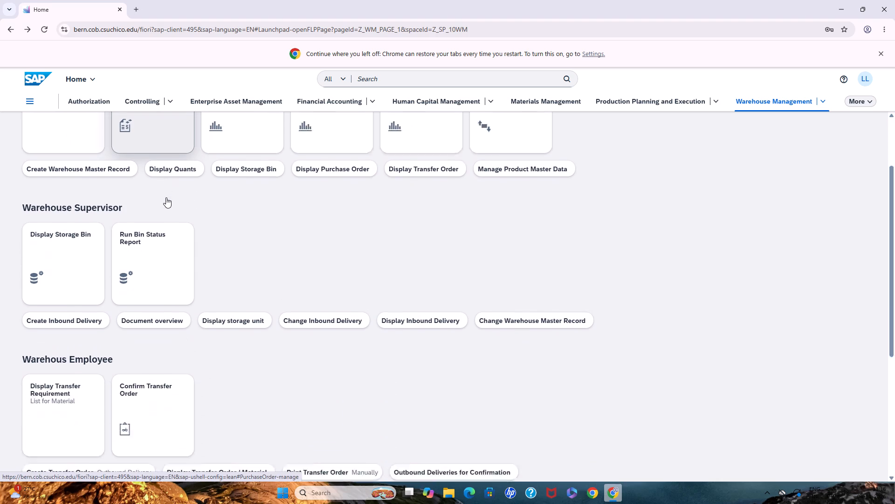
pyautogui.scroll(-5, 166, 197)
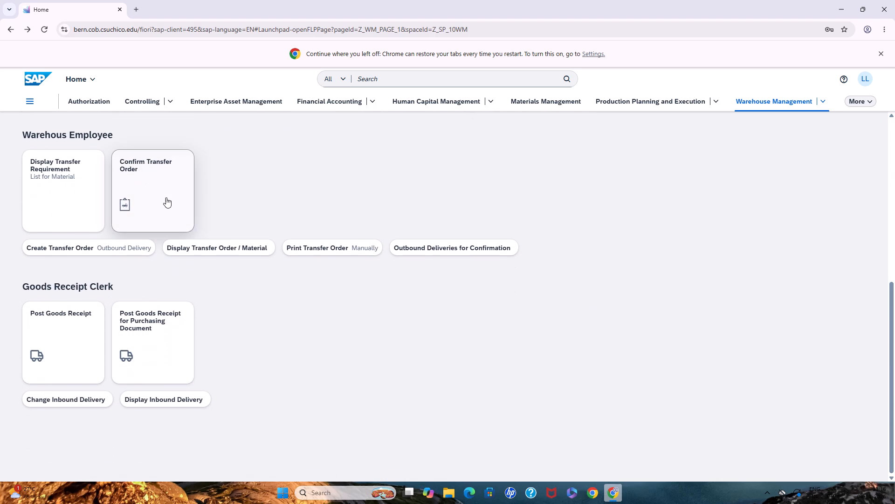
pyautogui.scroll(8, 166, 197)
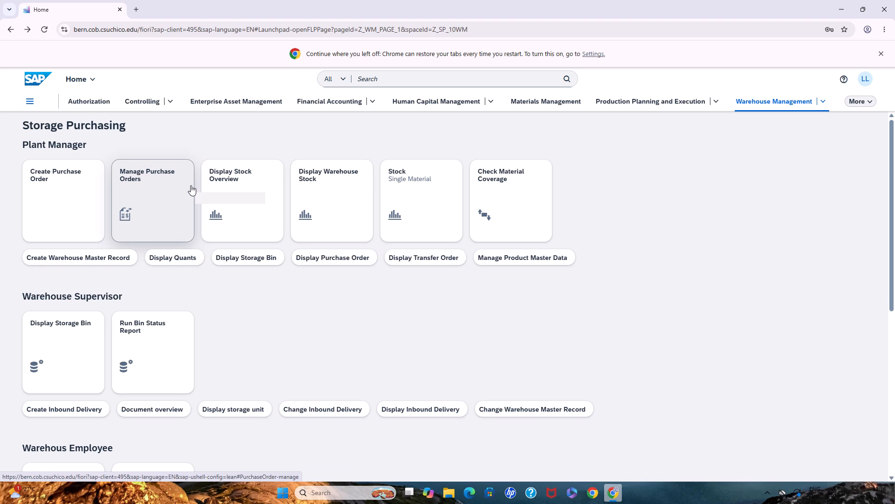
pyautogui.scroll(-6, 191, 185)
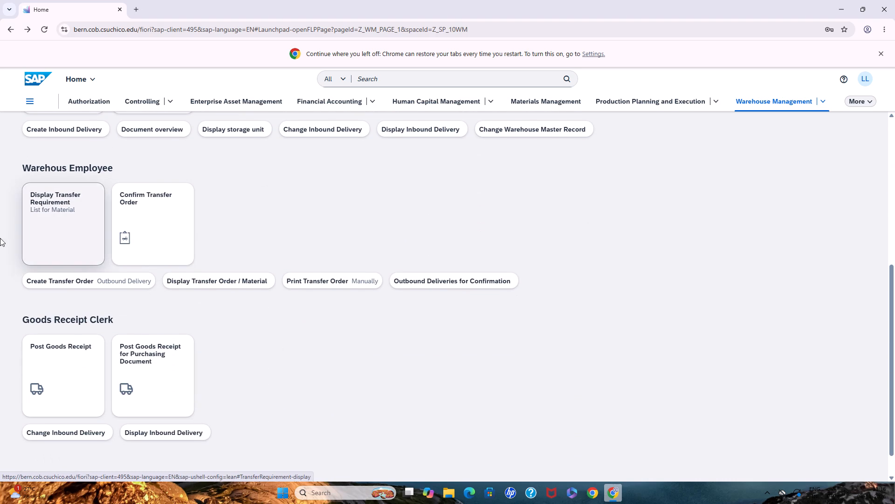
pyautogui.click(54, 210)
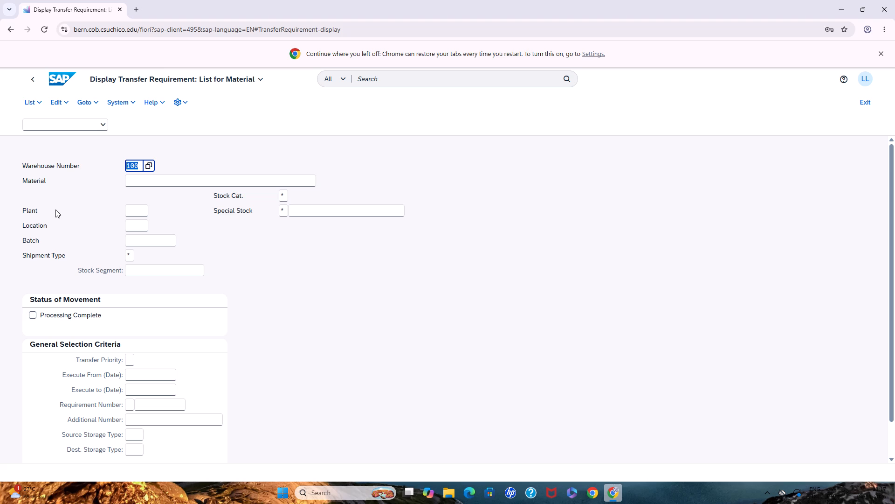
# Enter material KPAD1025 for warehouse 100 and run the transfer requirement list.
pyautogui.click(131, 180)
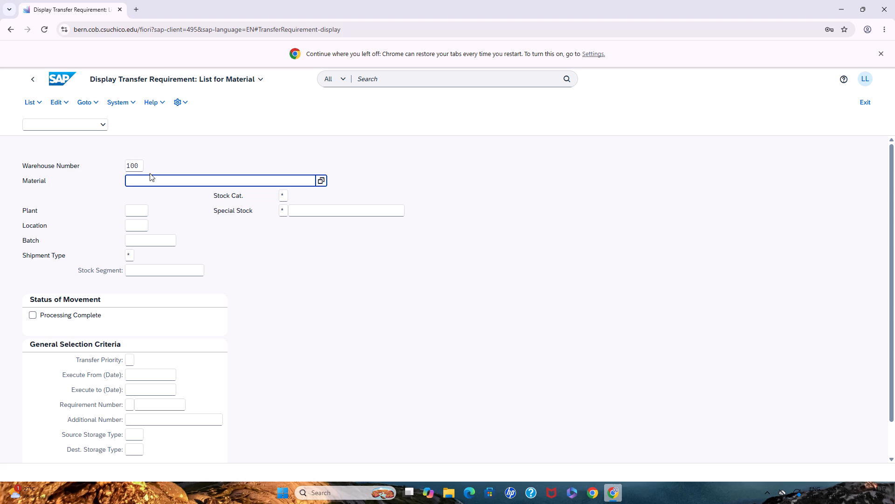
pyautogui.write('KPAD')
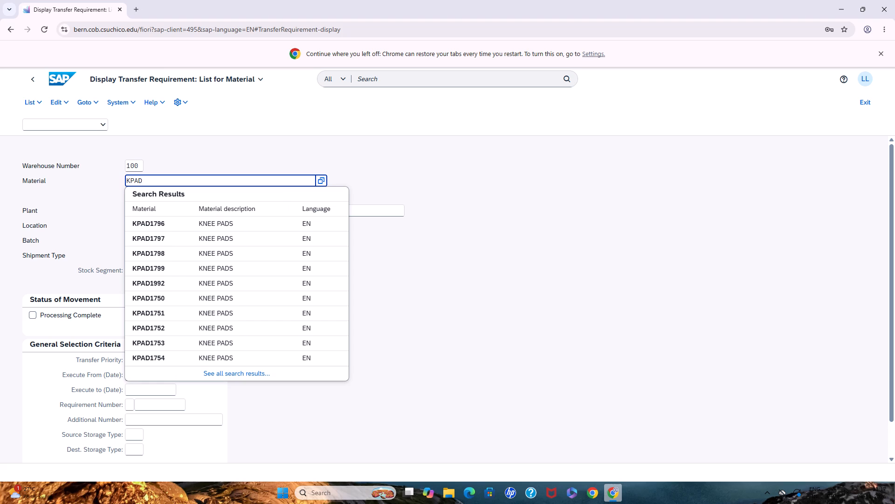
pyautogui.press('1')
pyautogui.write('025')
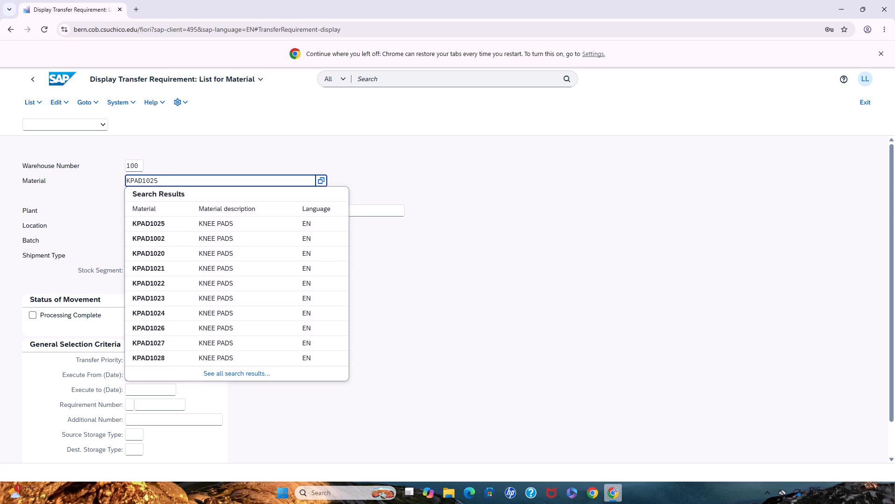
pyautogui.click(149, 219)
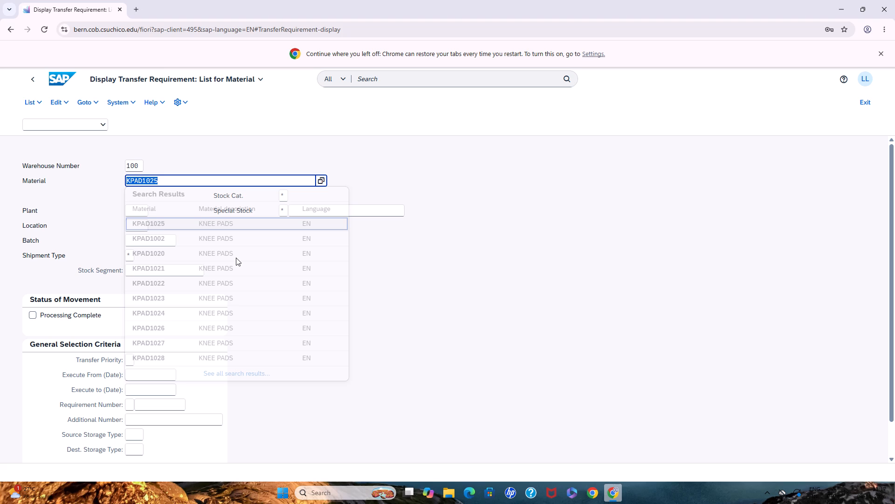
pyautogui.press('Return')
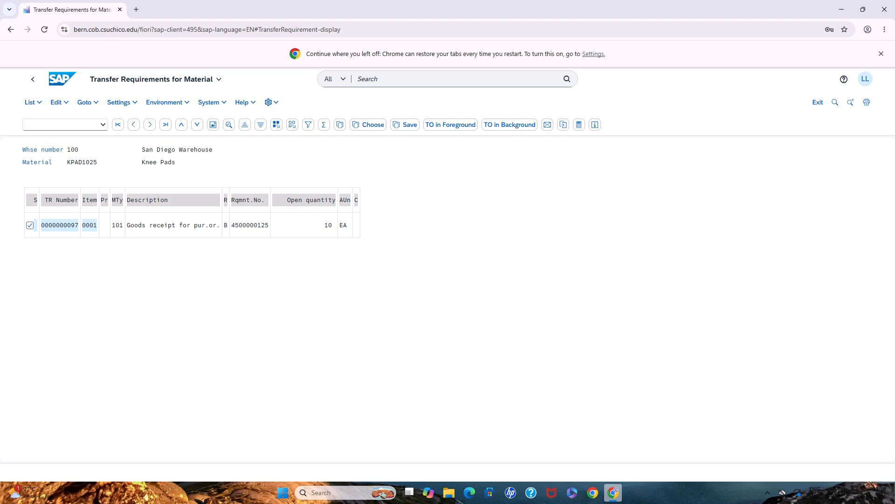
# Return to the transfer requirement selection screen and choose San Diego plant SD00 as the plant.
pyautogui.click(39, 86)
pyautogui.click(131, 210)
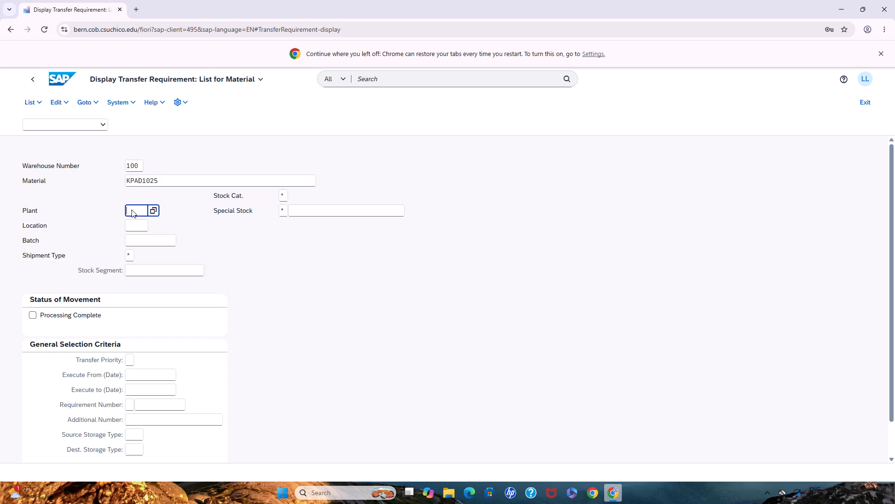
pyautogui.click(156, 209)
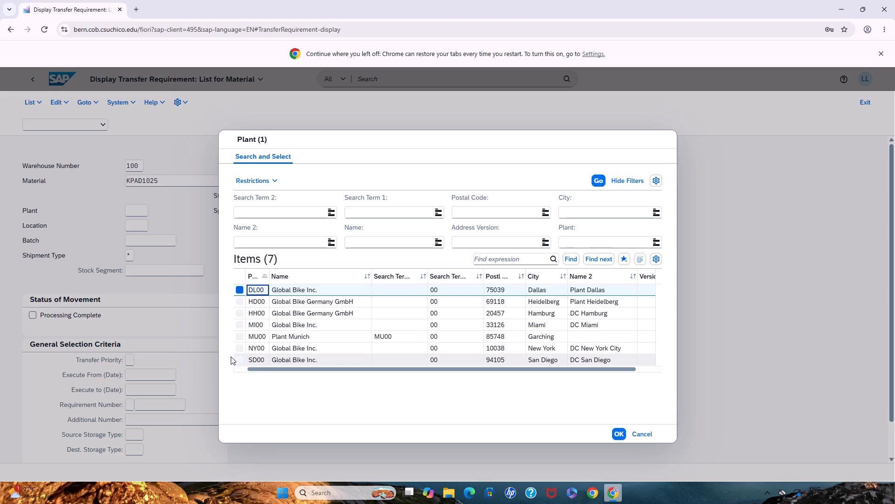
pyautogui.click(238, 358)
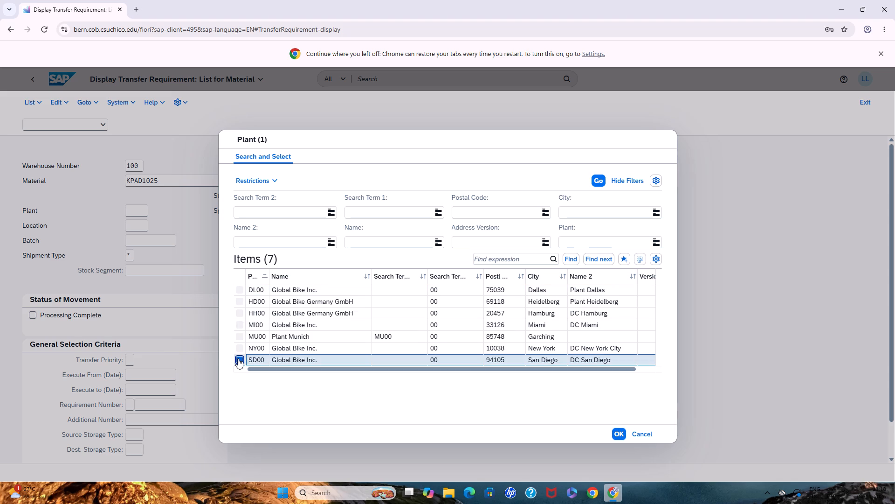
pyautogui.click(624, 437)
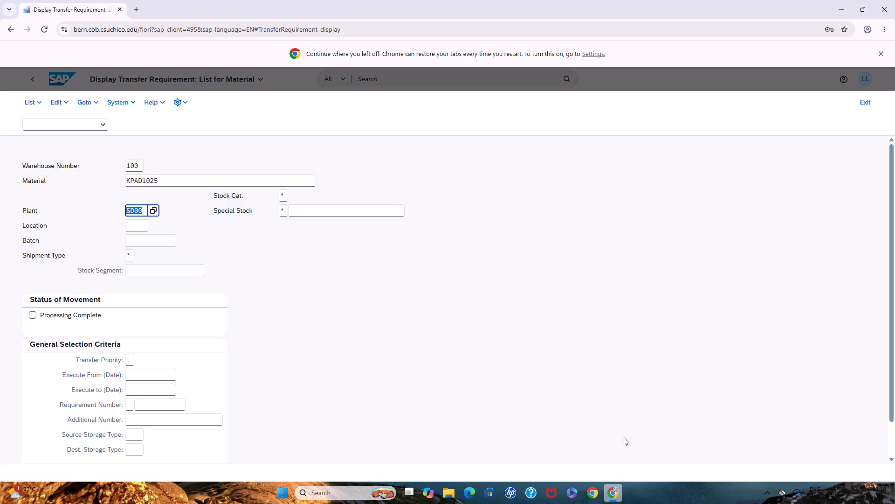
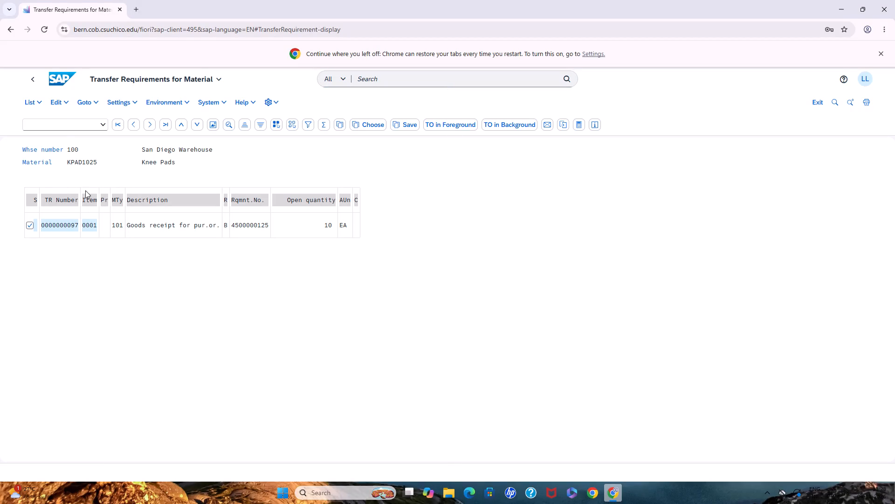
# Start foreground transfer order creation for the selected KPAD1025 goods receipt transfer requirement item.
pyautogui.click(435, 126)
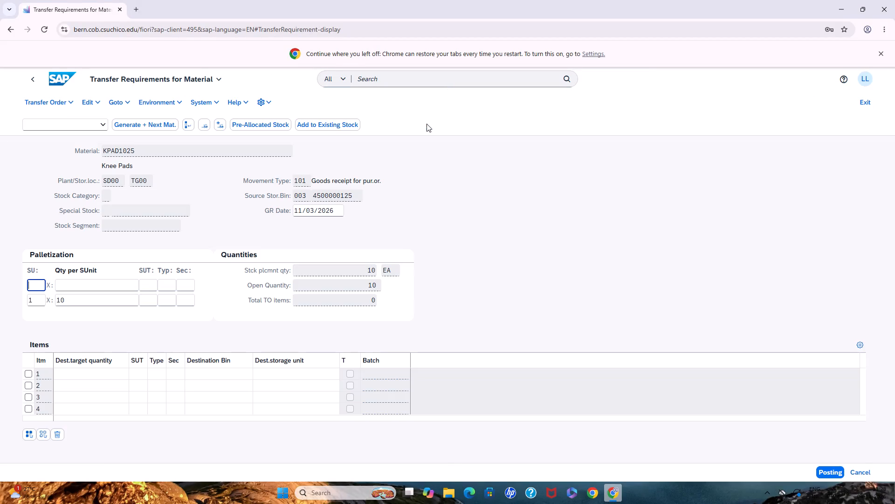
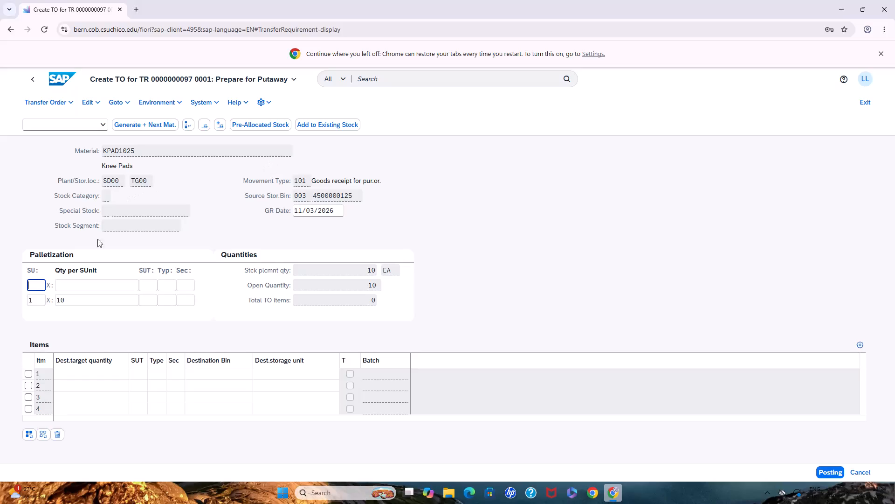
# Apply the proposed palletization of 1 storage unit with quantity 10 to the first transfer order item for KPAD1025.
pyautogui.click(76, 303)
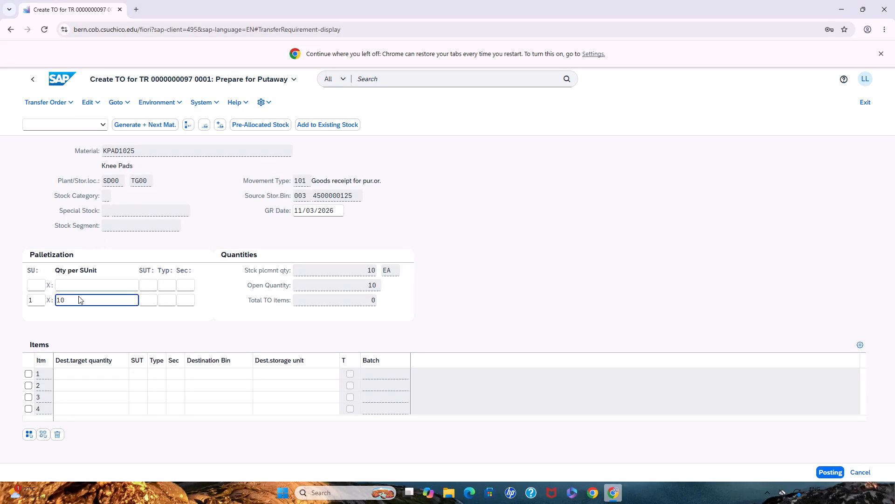
pyautogui.press('Return')
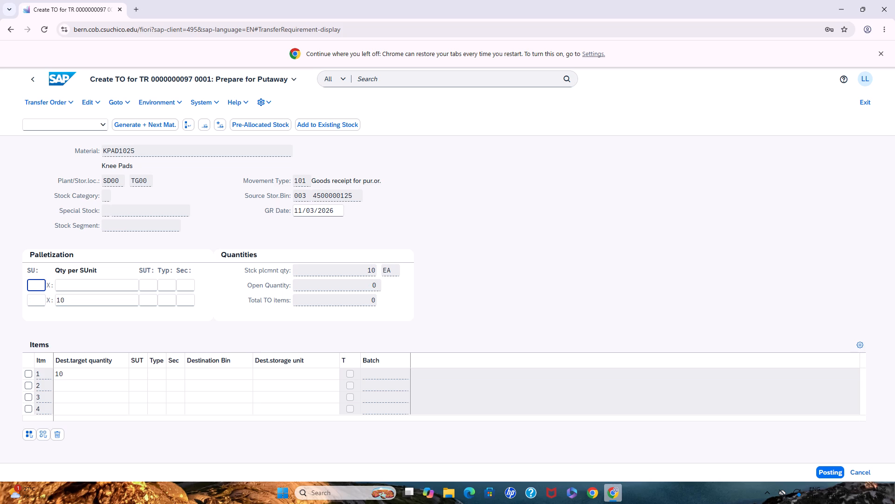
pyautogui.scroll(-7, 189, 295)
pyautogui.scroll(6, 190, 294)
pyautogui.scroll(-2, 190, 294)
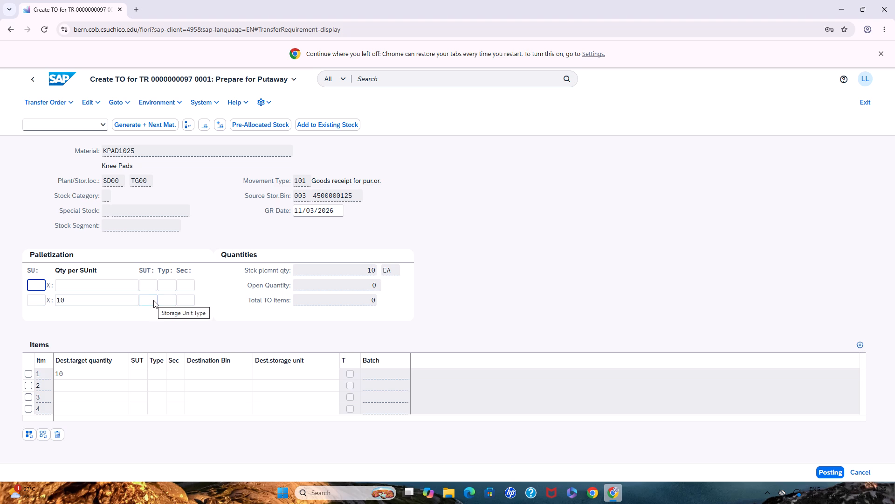
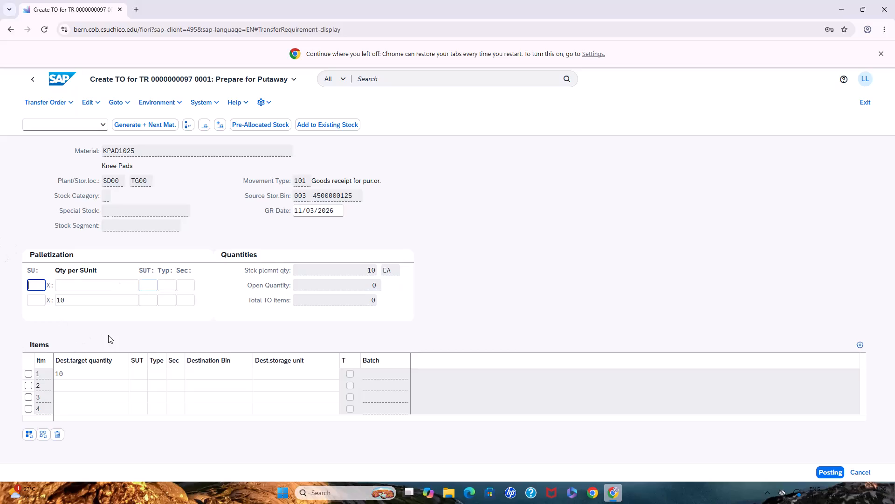
# Set the destination storage type of the first transfer order item to 001 Shelf Storage.
pyautogui.click(163, 373)
pyautogui.click(170, 371)
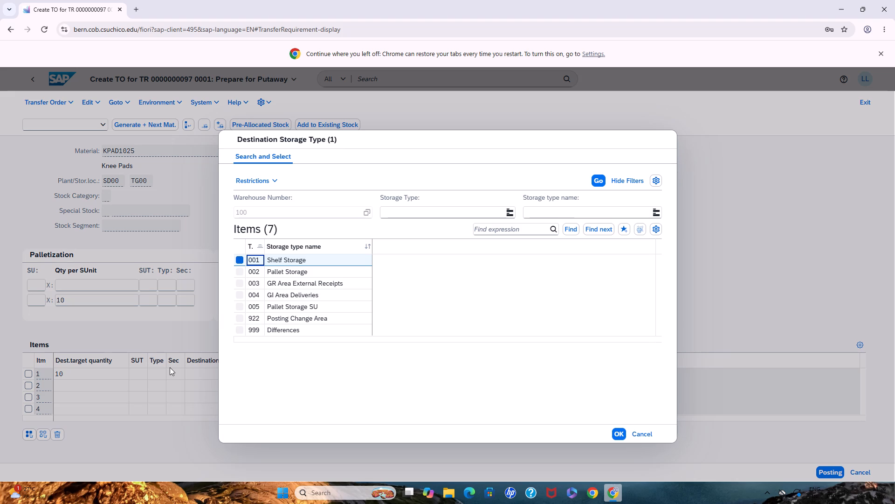
pyautogui.click(238, 262)
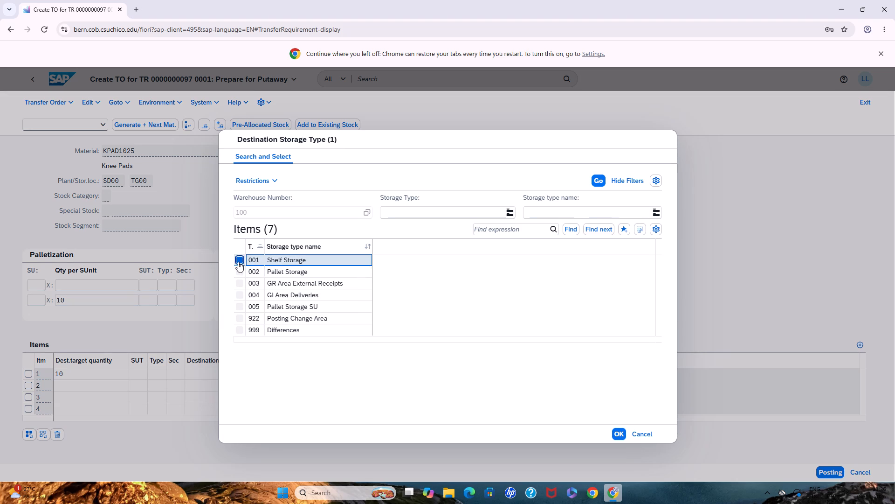
pyautogui.click(615, 434)
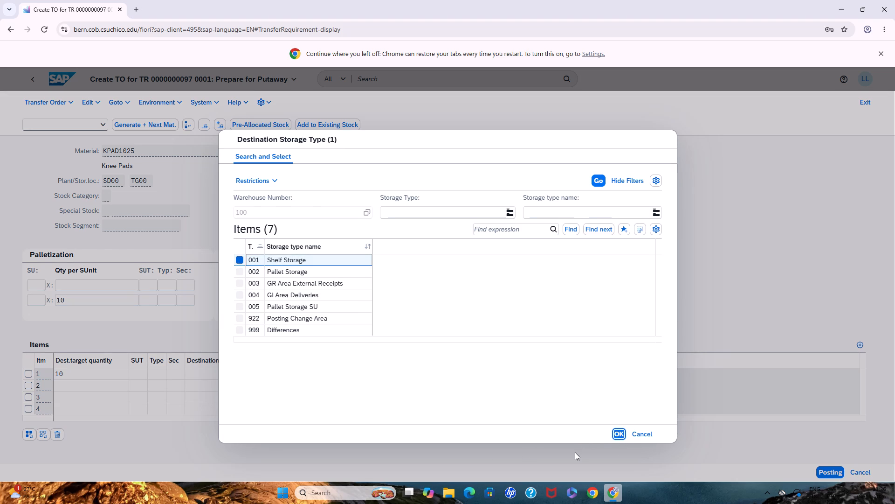
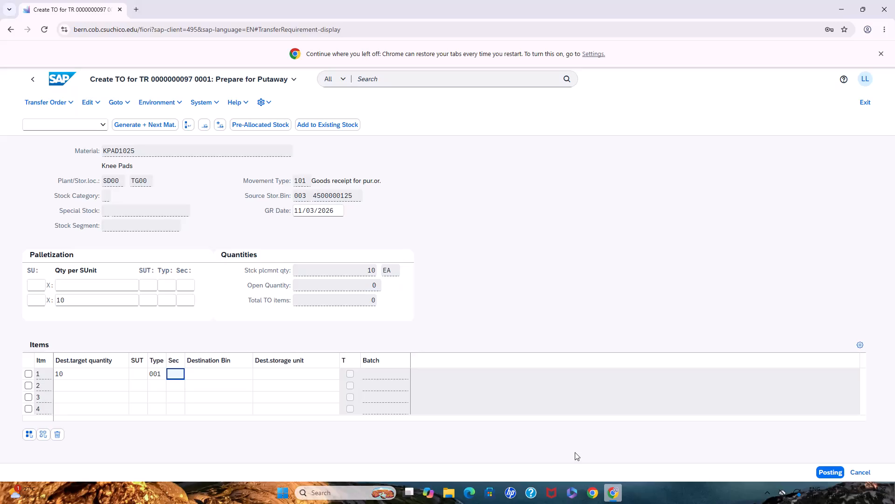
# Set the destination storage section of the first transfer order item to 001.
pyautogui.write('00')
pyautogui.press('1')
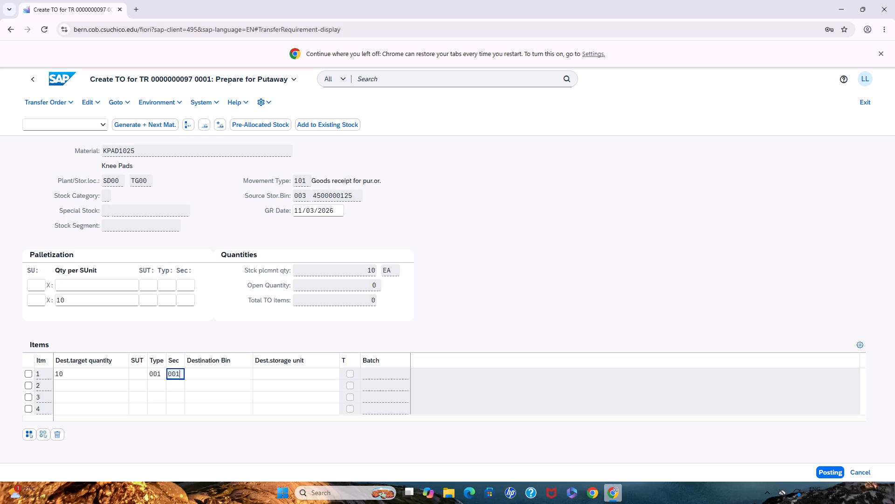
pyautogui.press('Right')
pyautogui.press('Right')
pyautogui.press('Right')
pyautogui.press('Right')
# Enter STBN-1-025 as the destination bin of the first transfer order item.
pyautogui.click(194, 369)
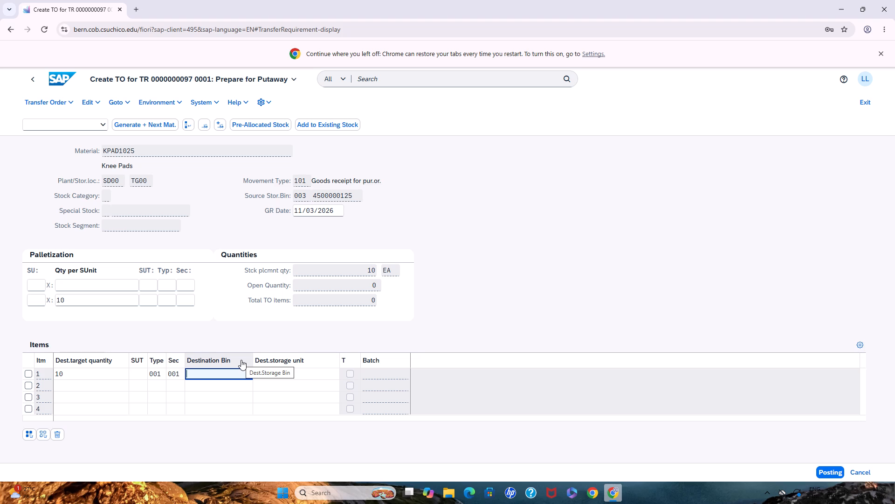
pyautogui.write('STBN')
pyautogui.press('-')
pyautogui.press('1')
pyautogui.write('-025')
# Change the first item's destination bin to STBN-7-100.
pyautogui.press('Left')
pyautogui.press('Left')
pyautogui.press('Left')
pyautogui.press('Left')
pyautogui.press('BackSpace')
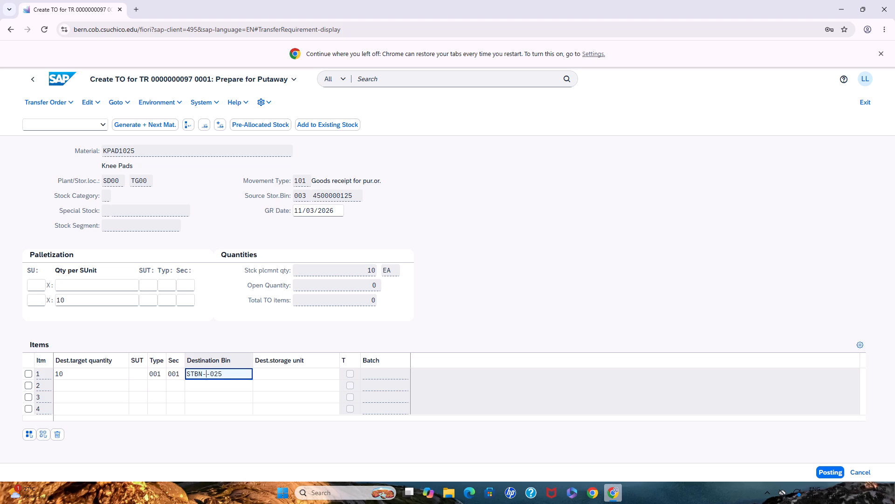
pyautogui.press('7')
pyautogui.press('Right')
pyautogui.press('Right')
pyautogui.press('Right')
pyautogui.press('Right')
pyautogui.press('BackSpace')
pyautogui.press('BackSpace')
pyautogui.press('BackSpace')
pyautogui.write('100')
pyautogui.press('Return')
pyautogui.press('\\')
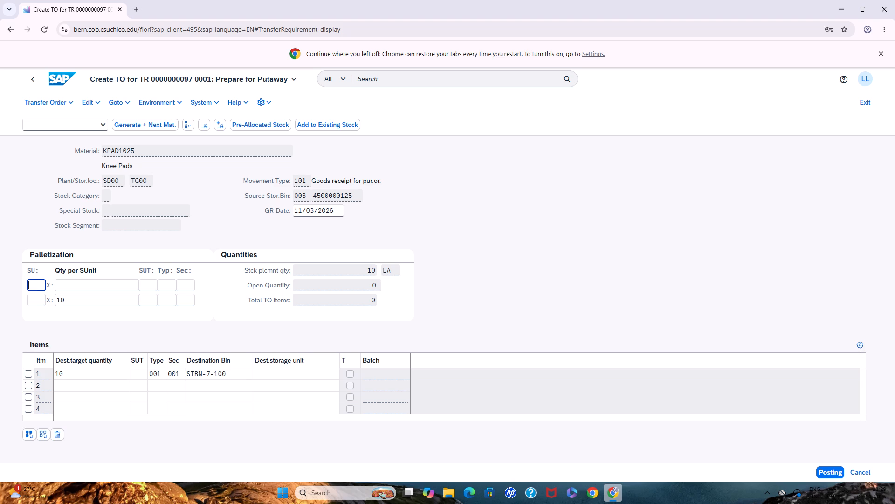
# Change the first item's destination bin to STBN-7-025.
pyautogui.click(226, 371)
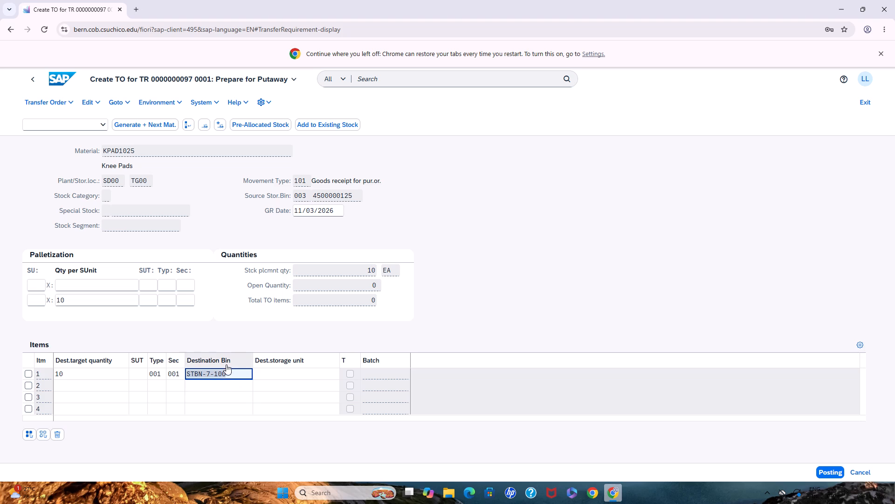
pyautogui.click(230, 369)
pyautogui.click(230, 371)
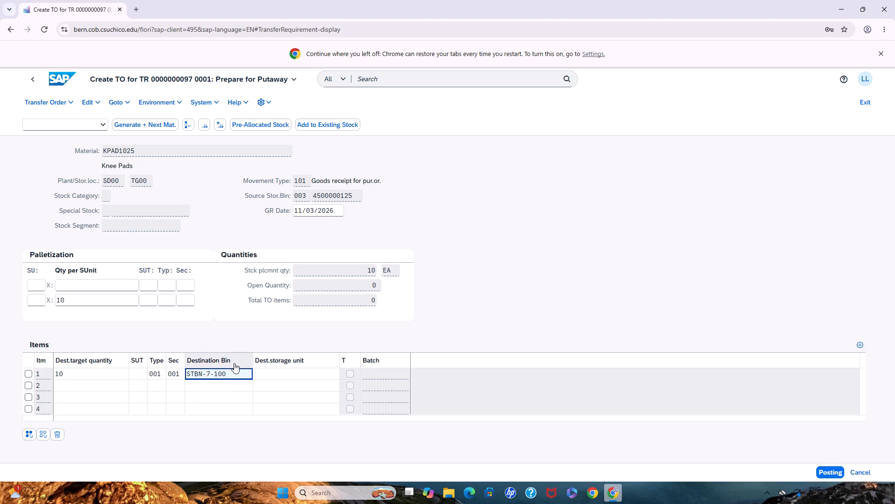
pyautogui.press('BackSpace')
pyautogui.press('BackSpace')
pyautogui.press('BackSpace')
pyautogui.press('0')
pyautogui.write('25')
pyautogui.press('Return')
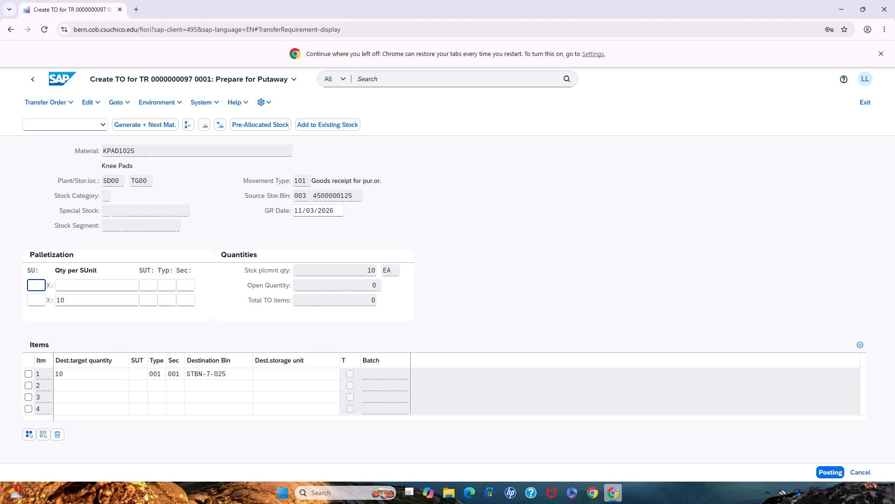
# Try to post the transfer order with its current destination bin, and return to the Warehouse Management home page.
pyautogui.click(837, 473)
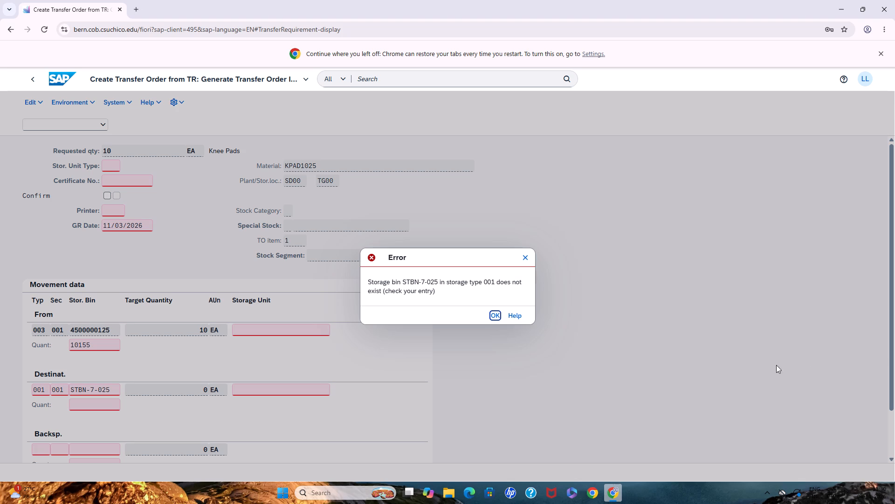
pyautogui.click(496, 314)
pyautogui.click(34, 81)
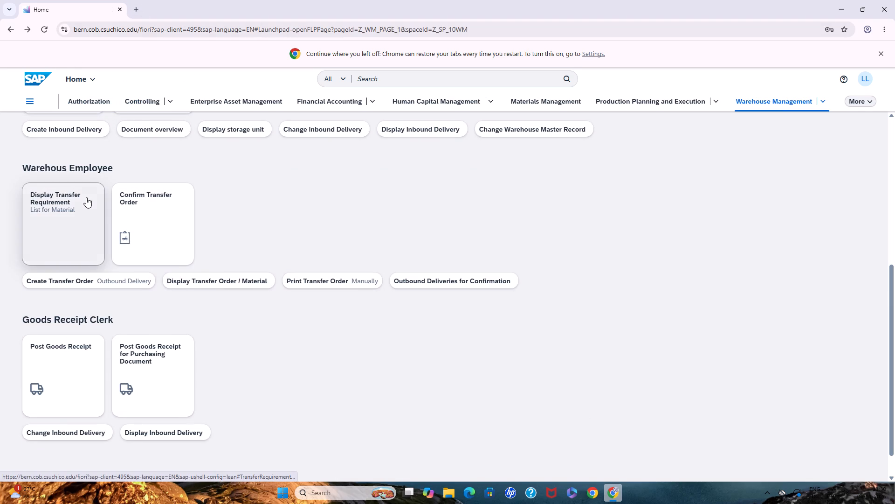
# List the transfer requirements for material KPAD1025 in warehouse 100, plant SD00.
pyautogui.click(86, 197)
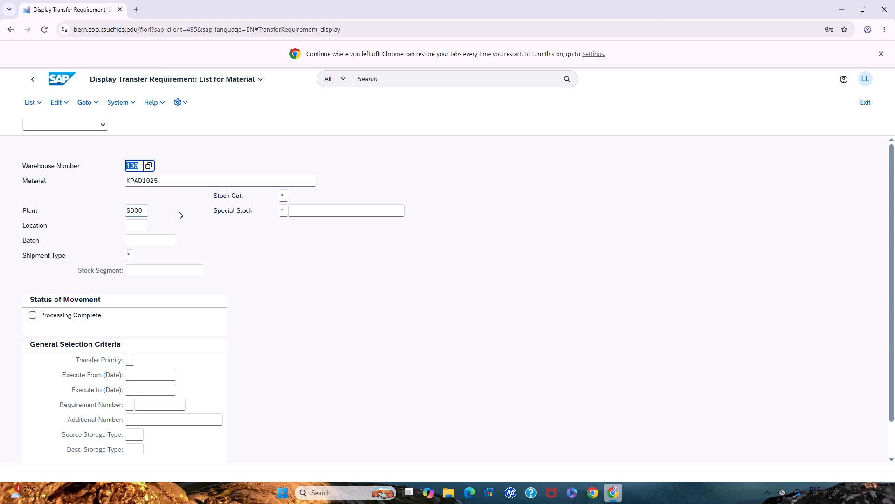
pyautogui.click(143, 211)
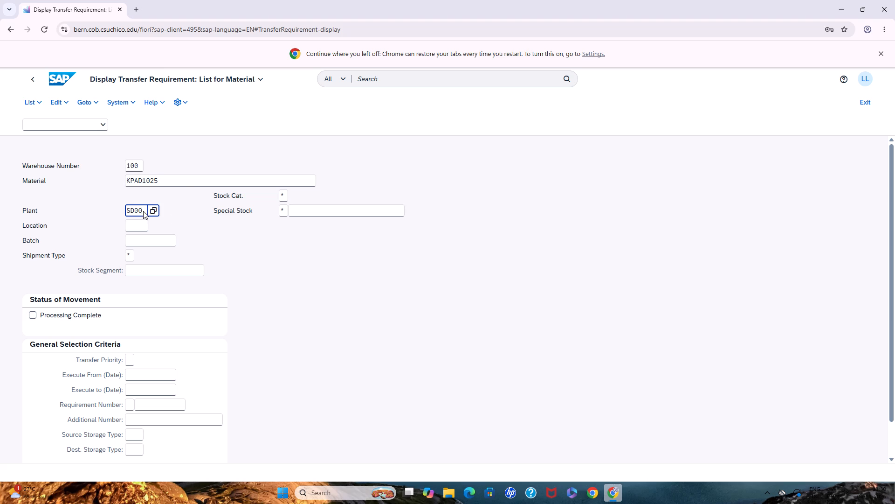
pyautogui.press('Return')
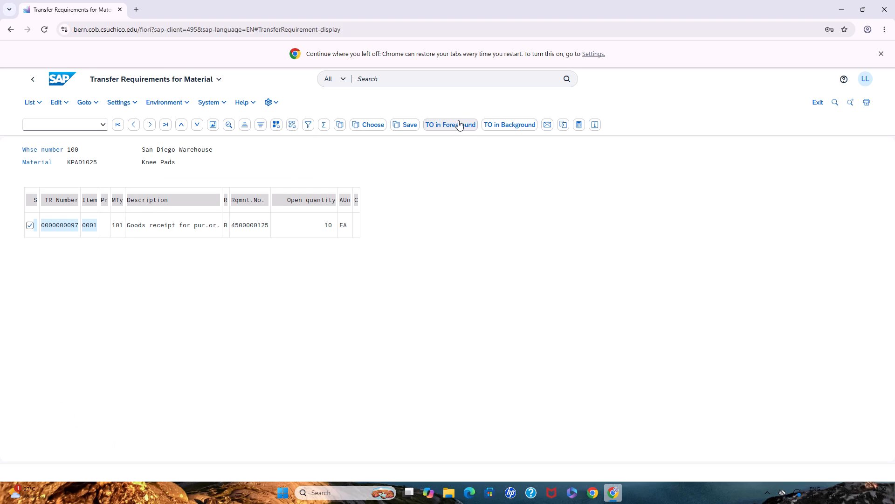
pyautogui.click(444, 124)
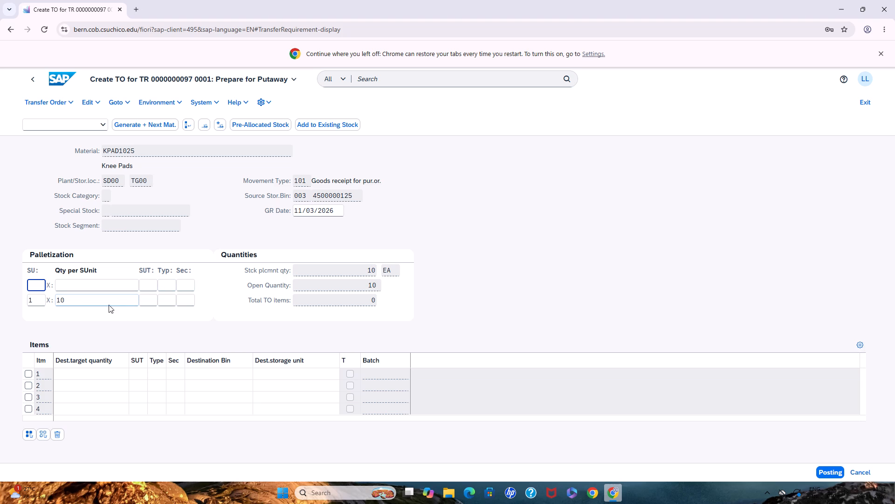
pyautogui.click(81, 301)
pyautogui.press('Return')
# Set the first item's destination storage type to 001 Shelf Storage and its storage section to 001.
pyautogui.click(156, 367)
pyautogui.click(157, 375)
pyautogui.write('001')
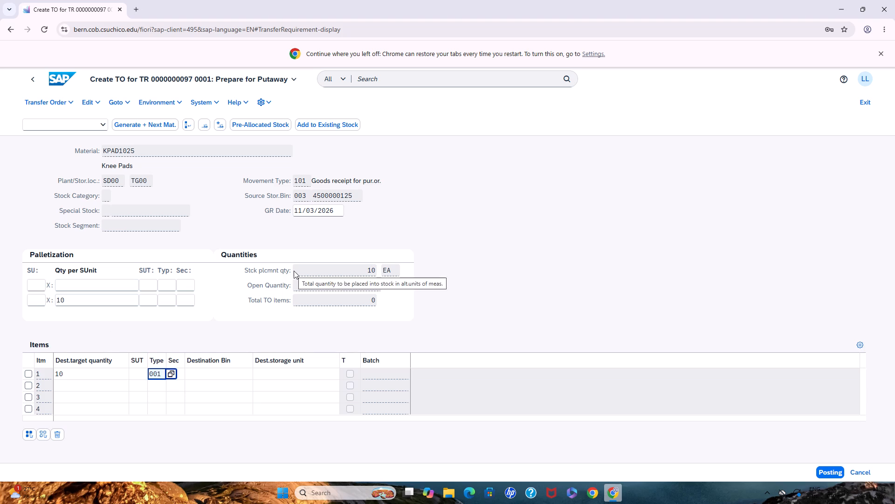
pyautogui.press('Right')
pyautogui.press('Right')
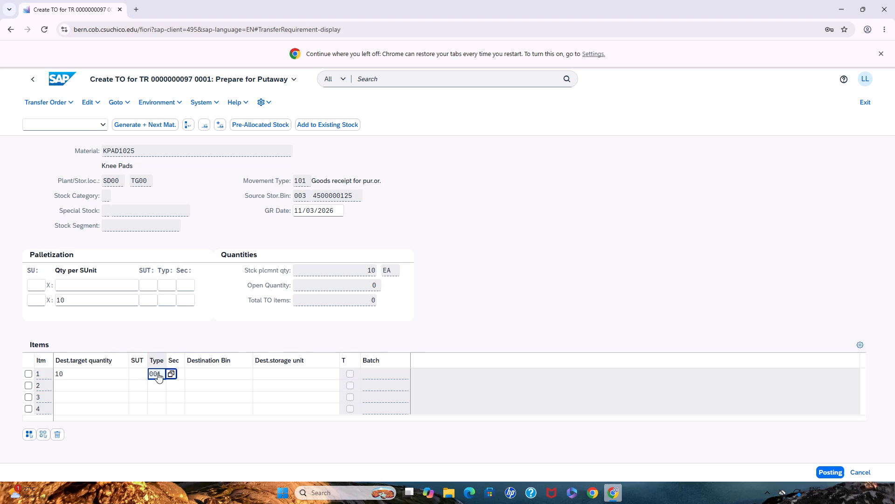
pyautogui.click(170, 372)
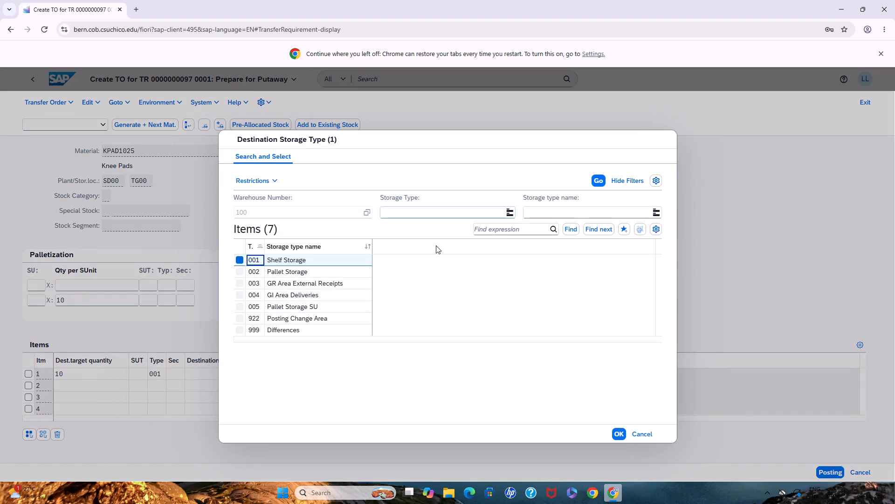
pyautogui.click(615, 434)
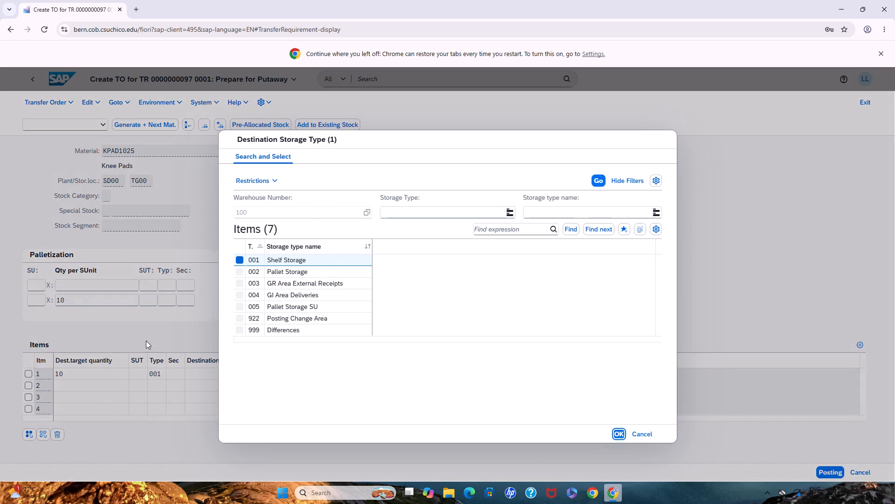
pyautogui.click(180, 373)
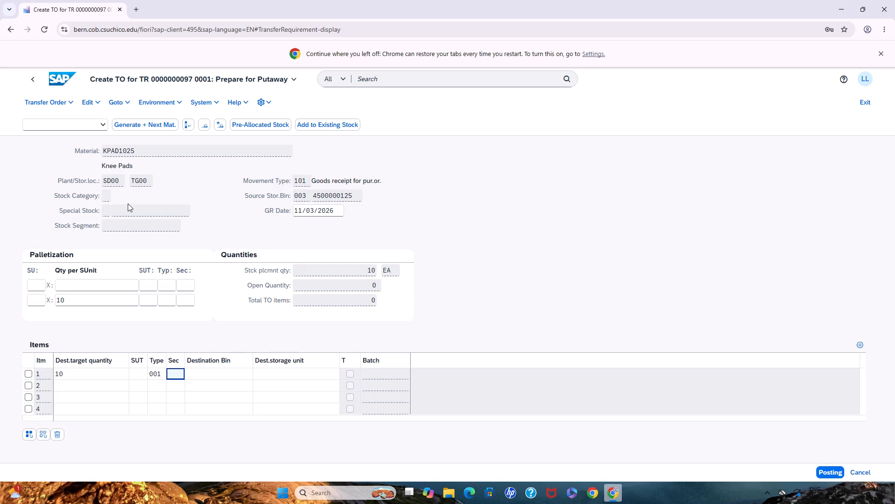
pyautogui.write('001')
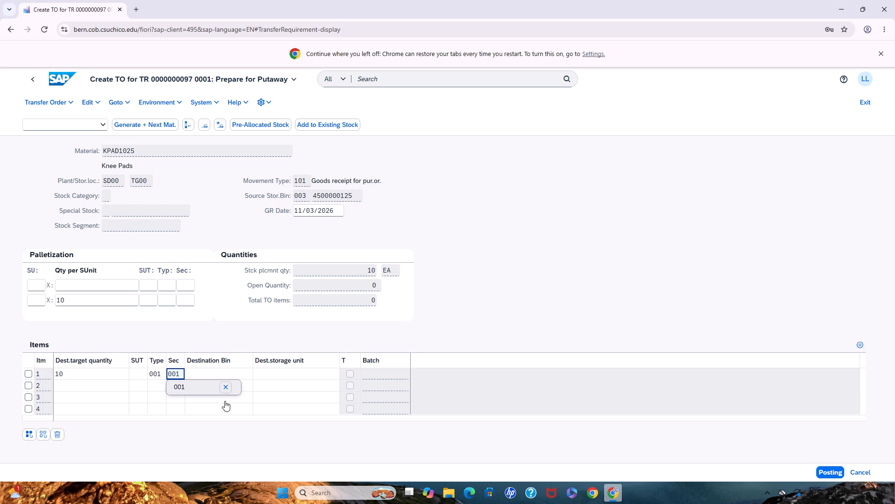
# Set the first item's destination bin to STBN-2-025.
pyautogui.click(230, 374)
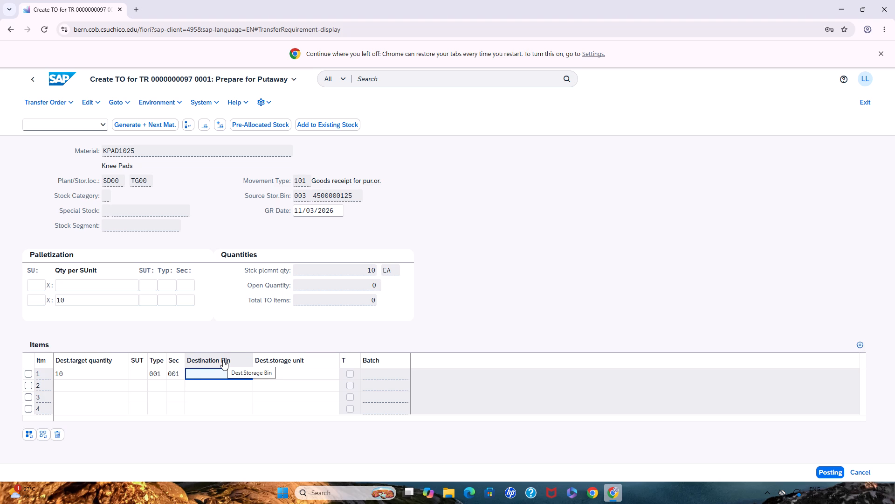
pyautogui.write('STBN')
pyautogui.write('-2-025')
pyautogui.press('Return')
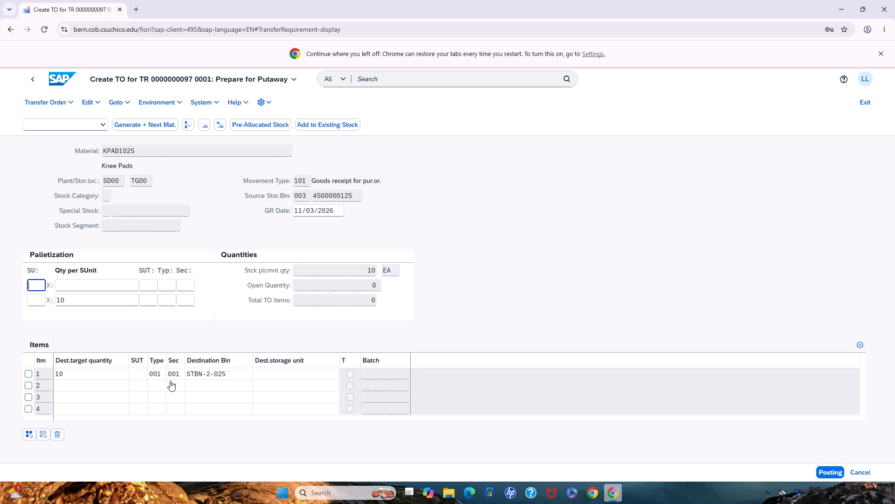
# Post the putaway transfer order for material KPAD1025.
pyautogui.click(835, 468)
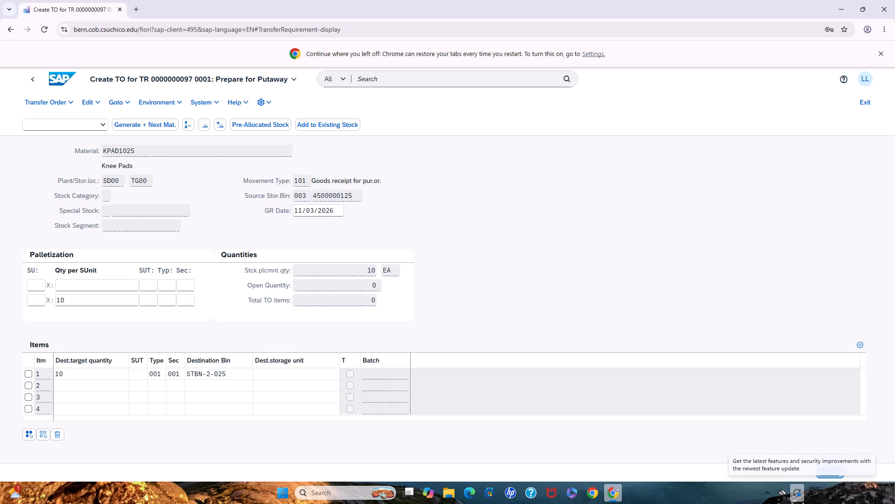
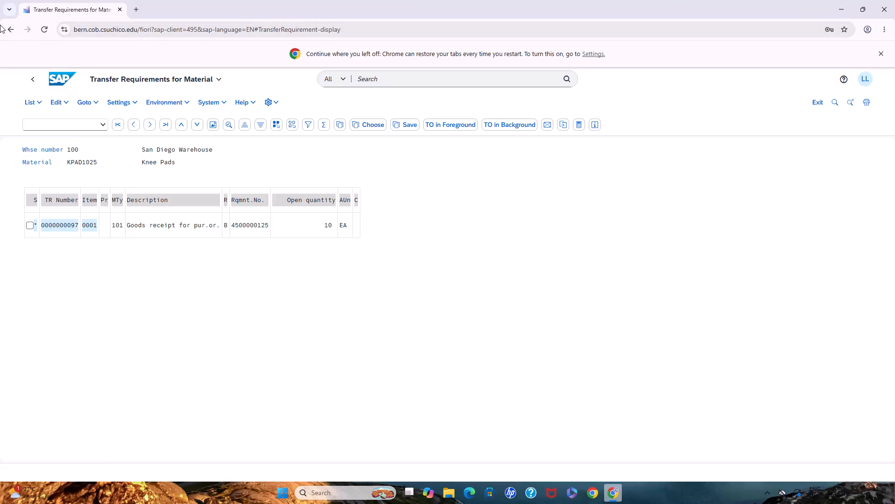
# Leave the transfer requirements list for the material and return to the Warehouse Management page of the launchpad.
pyautogui.click(34, 77)
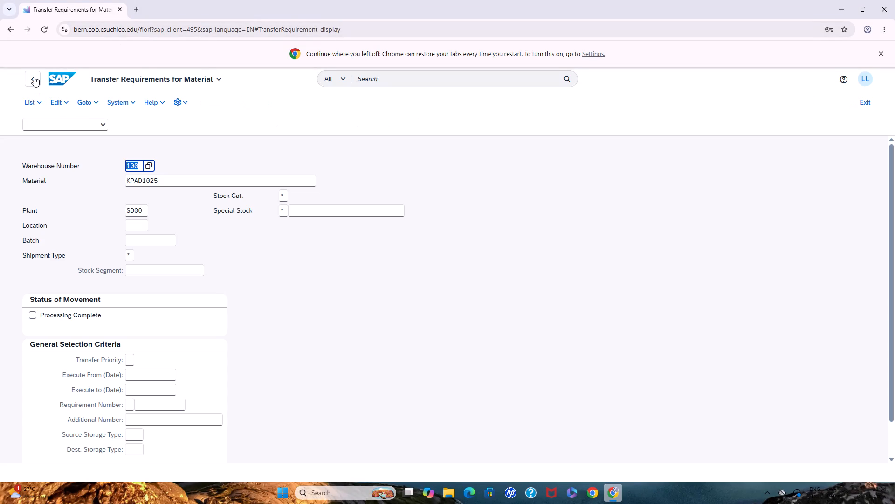
pyautogui.click(34, 77)
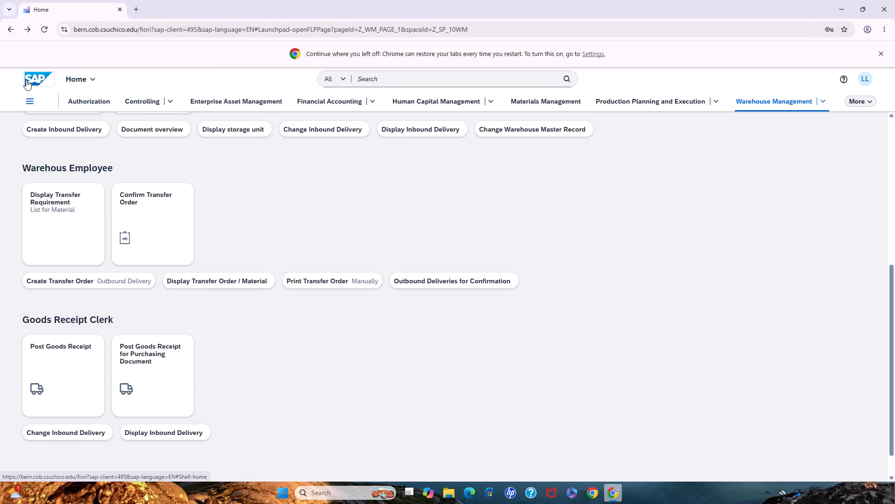
pyautogui.click(26, 80)
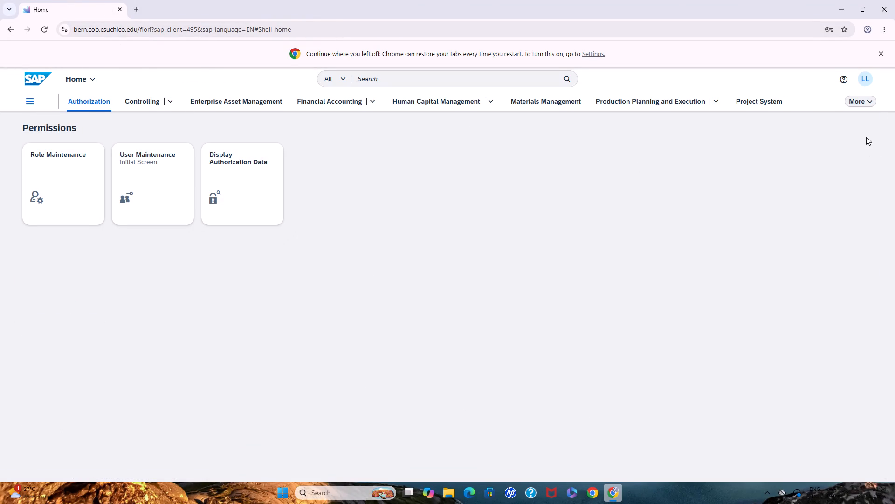
pyautogui.click(868, 98)
pyautogui.click(843, 170)
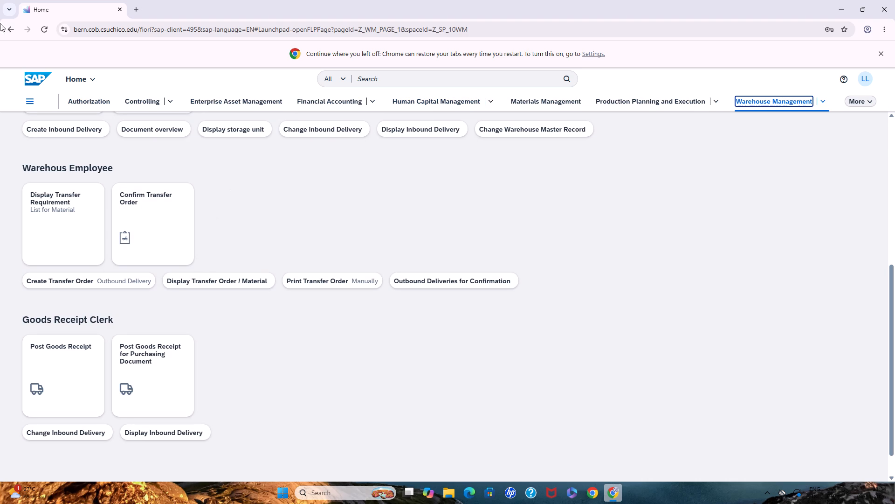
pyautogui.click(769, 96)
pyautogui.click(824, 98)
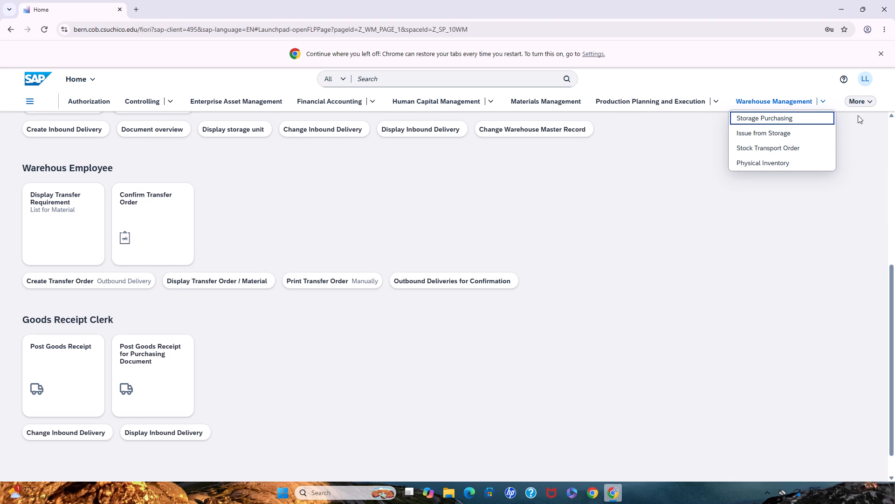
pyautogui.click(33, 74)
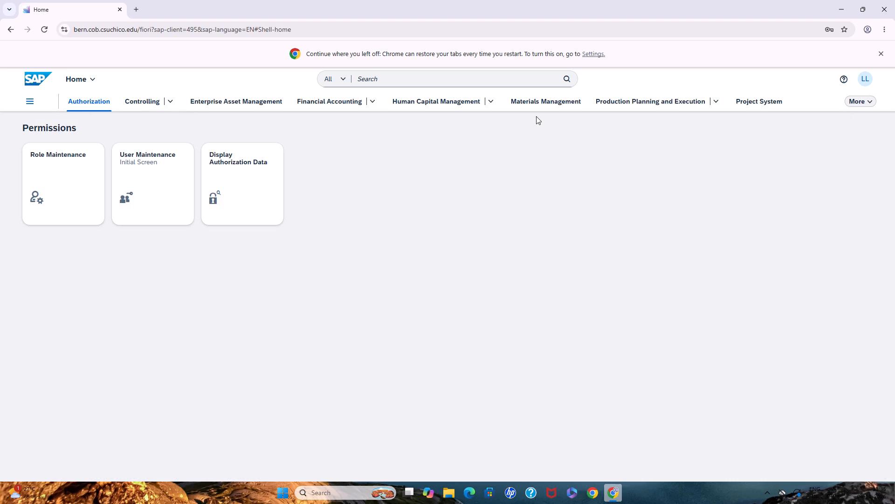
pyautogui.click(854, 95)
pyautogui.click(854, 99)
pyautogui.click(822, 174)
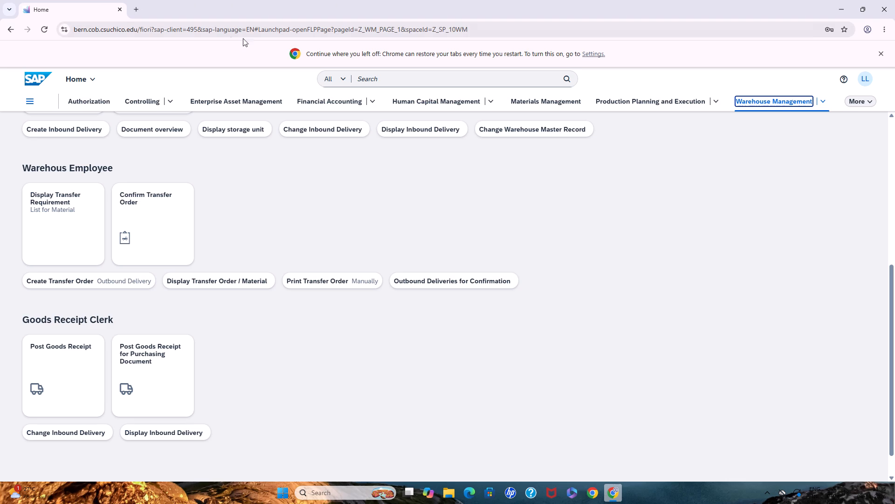
# Open the Confirm Transfer Order app from the warehouse employee group.
pyautogui.scroll(-1, 158, 179)
pyautogui.scroll(4, 158, 179)
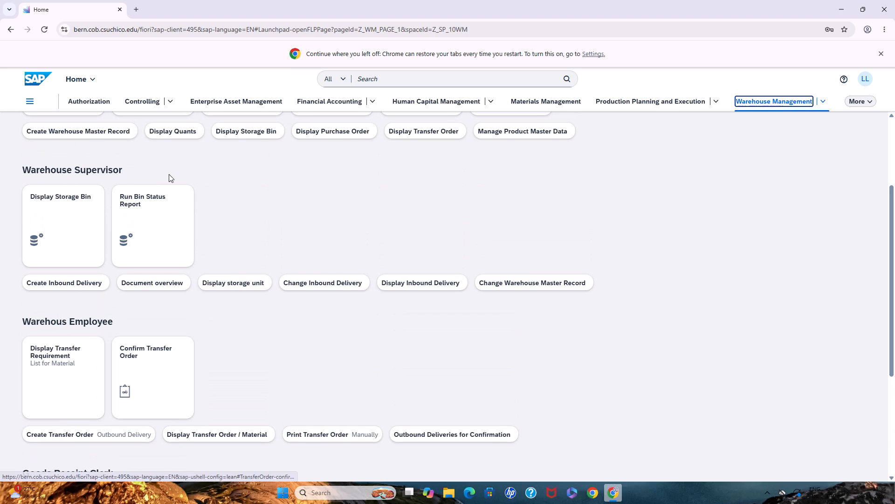
pyautogui.scroll(-3, 171, 174)
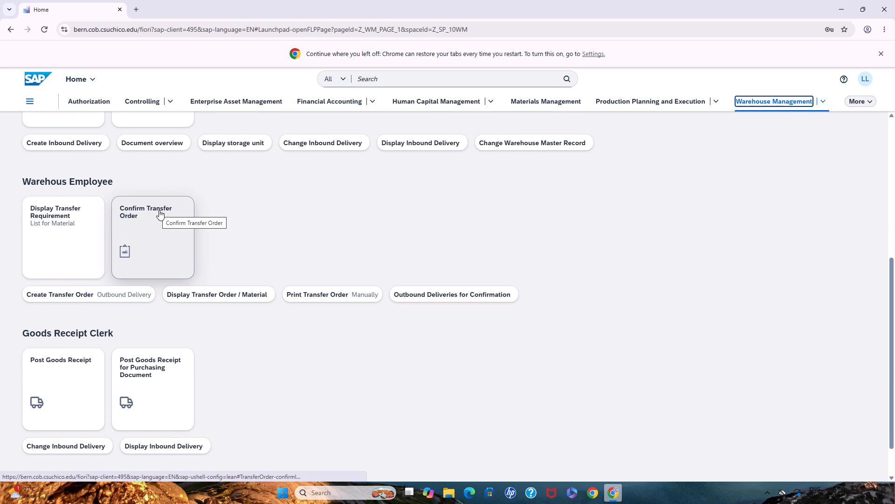
pyautogui.click(156, 229)
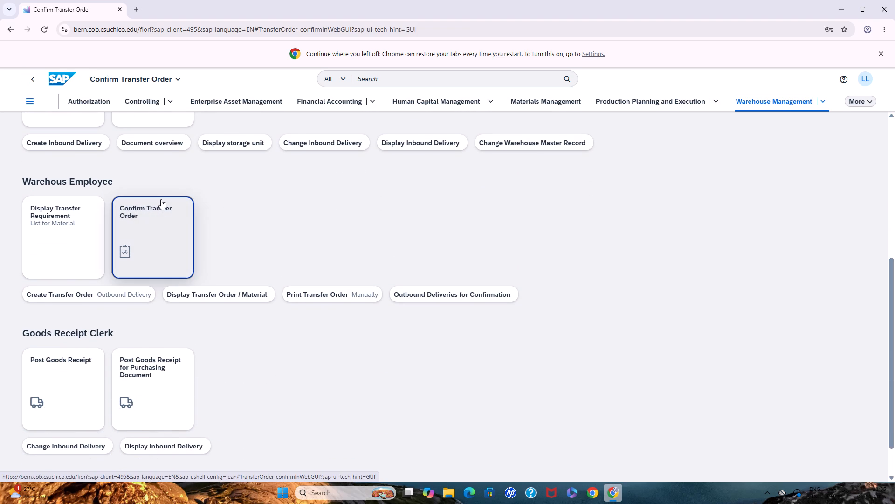
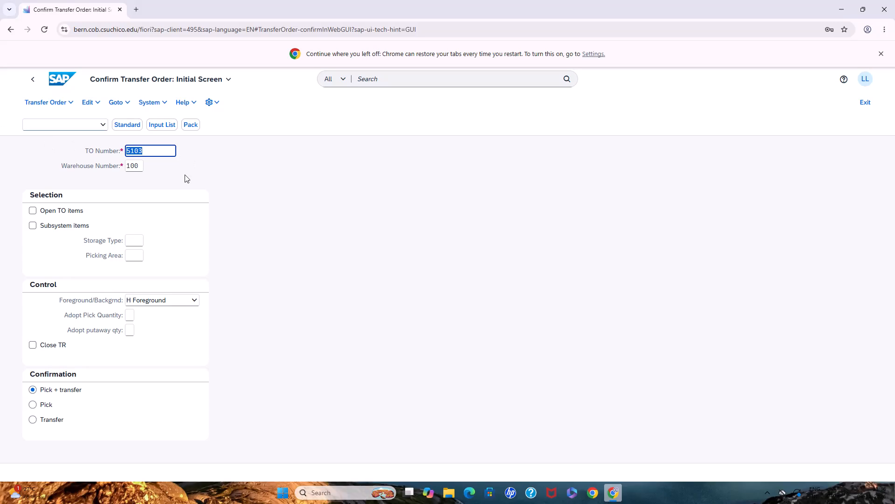
# Display the items of transfer order 5103 in warehouse 100 for confirmation.
pyautogui.click(136, 167)
pyautogui.click(138, 168)
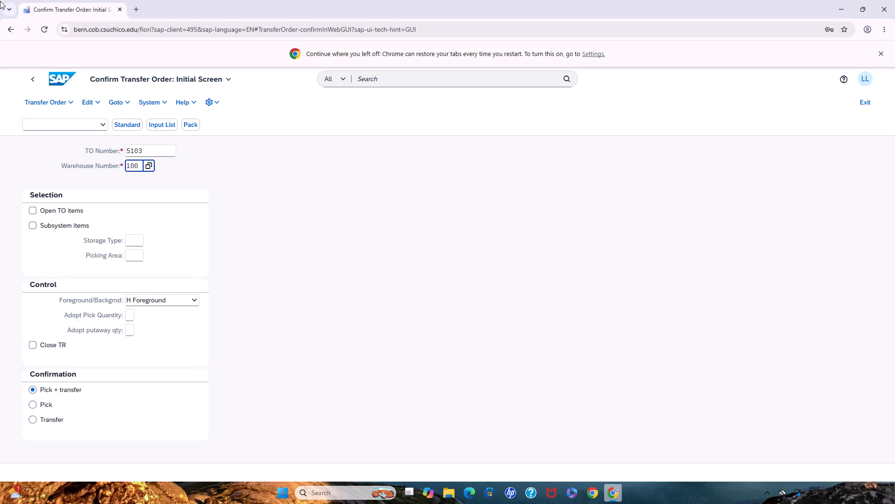
pyautogui.press('Return')
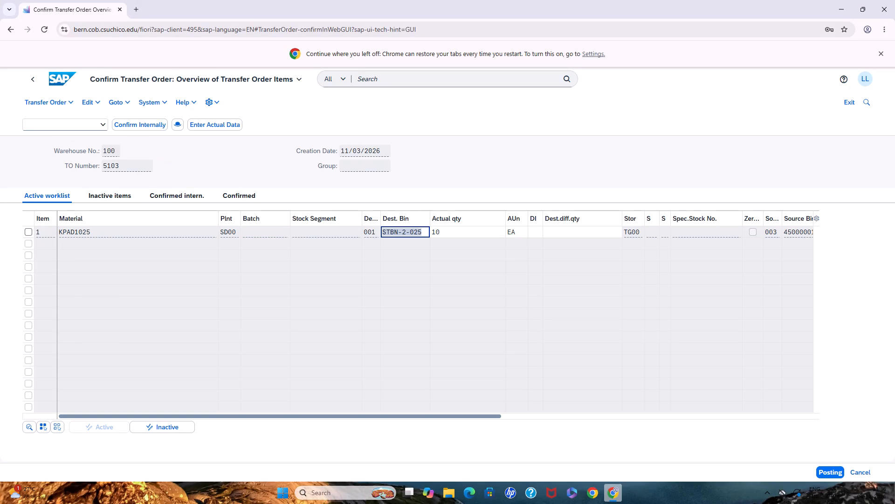
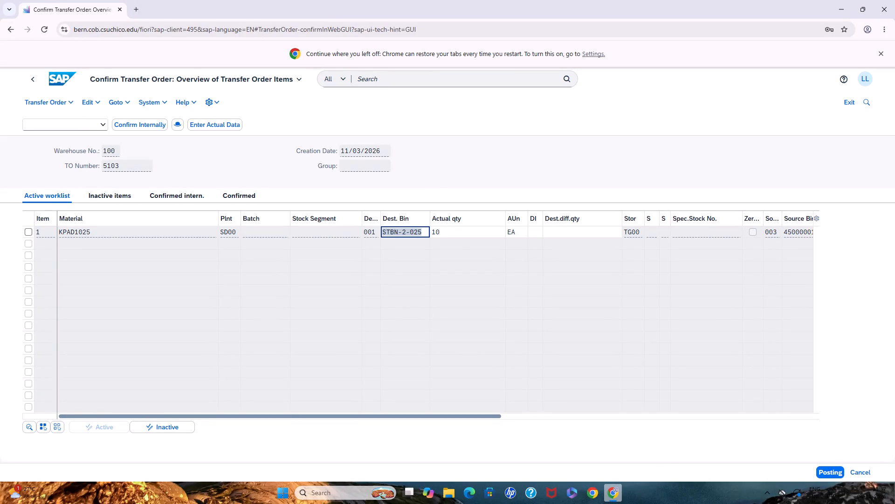
# Post the confirmation of transfer order 5103 with destination bin STBN-2-025 and actual quantity 10 EA for KPAD1025.
pyautogui.click(821, 469)
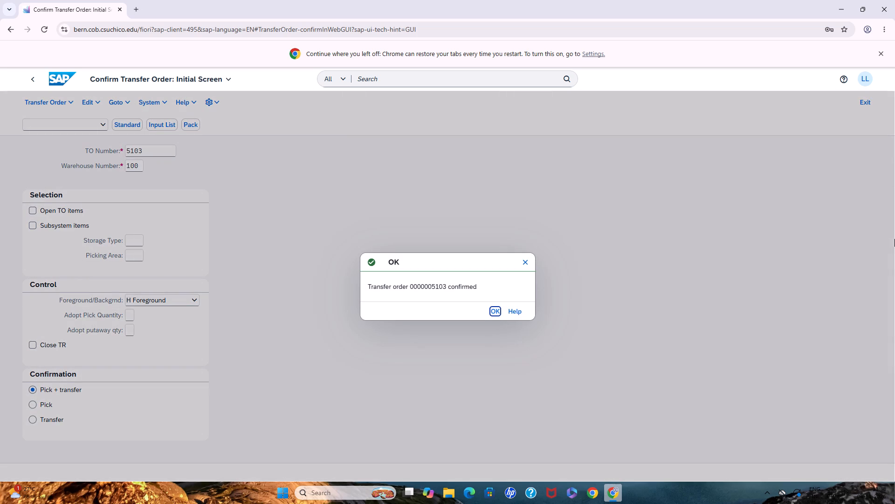
pyautogui.press('space')
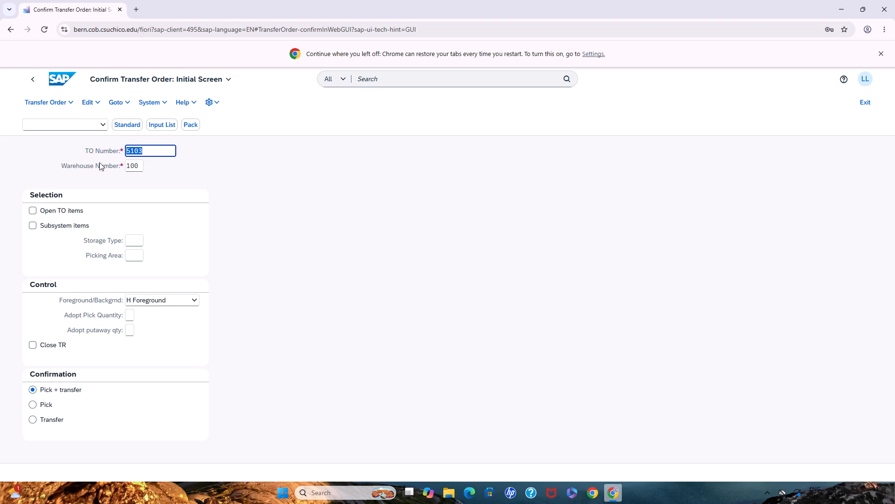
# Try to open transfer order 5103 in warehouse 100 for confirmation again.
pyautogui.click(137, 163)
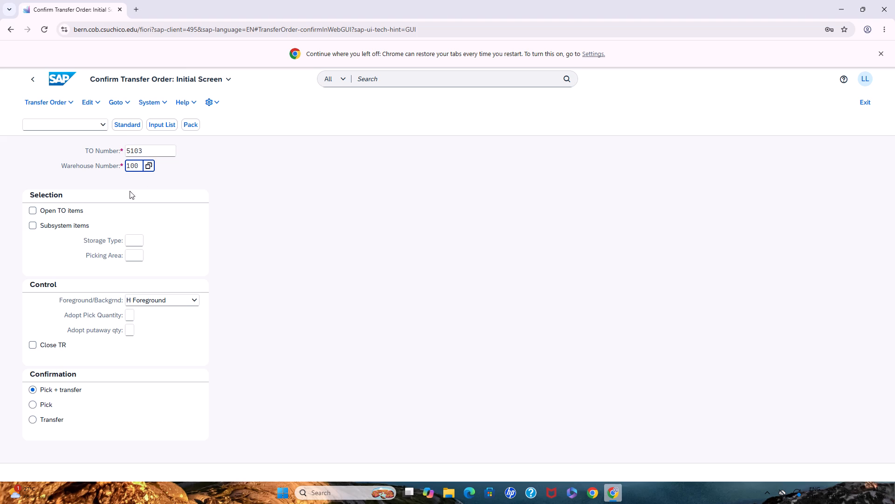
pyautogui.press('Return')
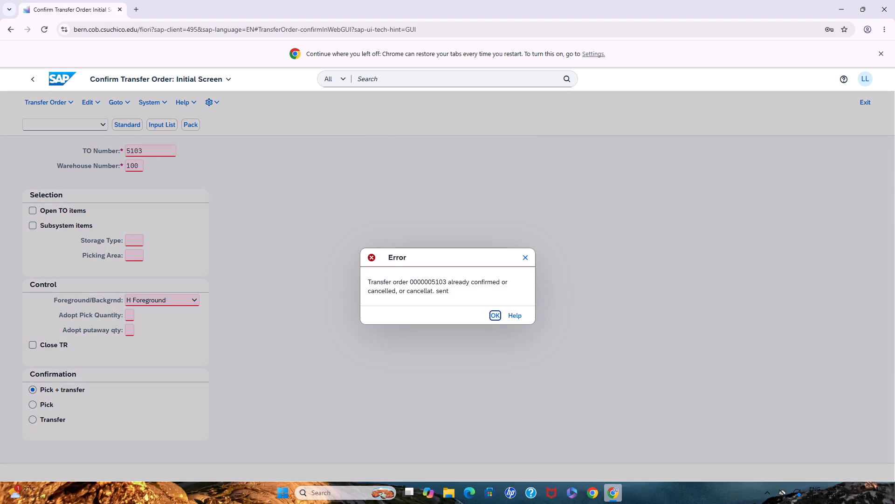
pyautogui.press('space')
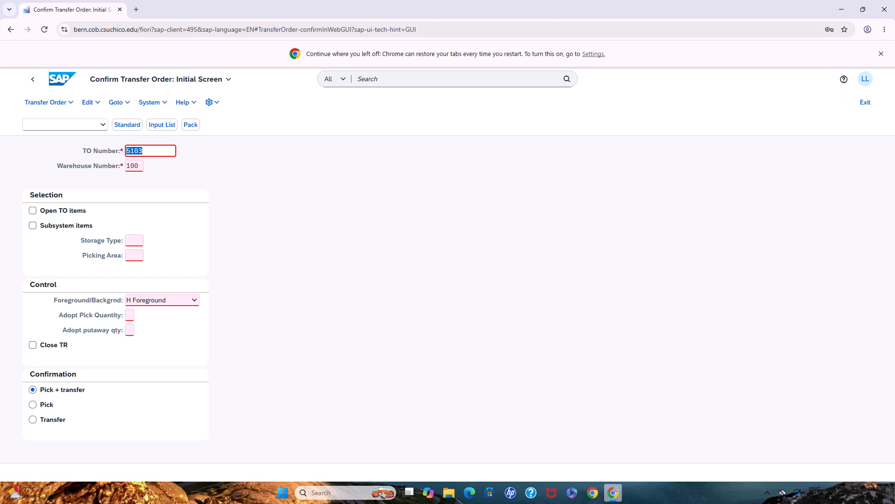
# Run the Bin Status Report from Warehouse Supervisor for warehouse 100, restricted to storage bins matching STBN*025.
pyautogui.click(37, 78)
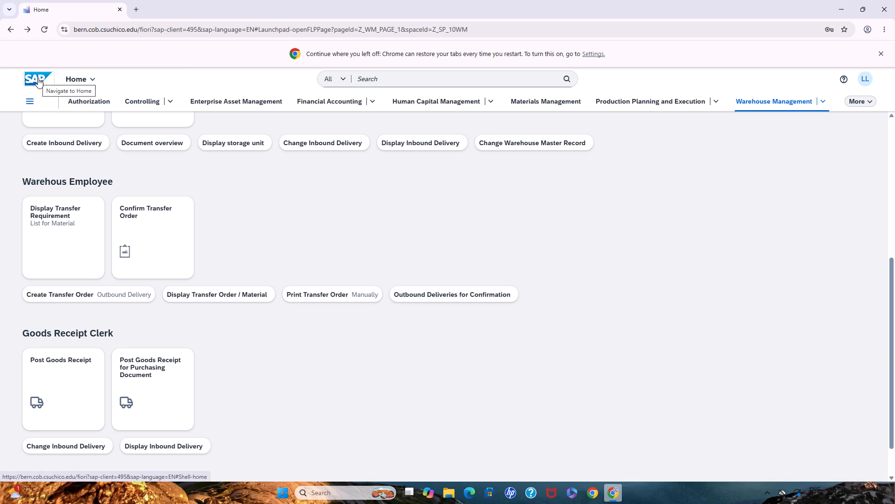
pyautogui.scroll(13, 201, 220)
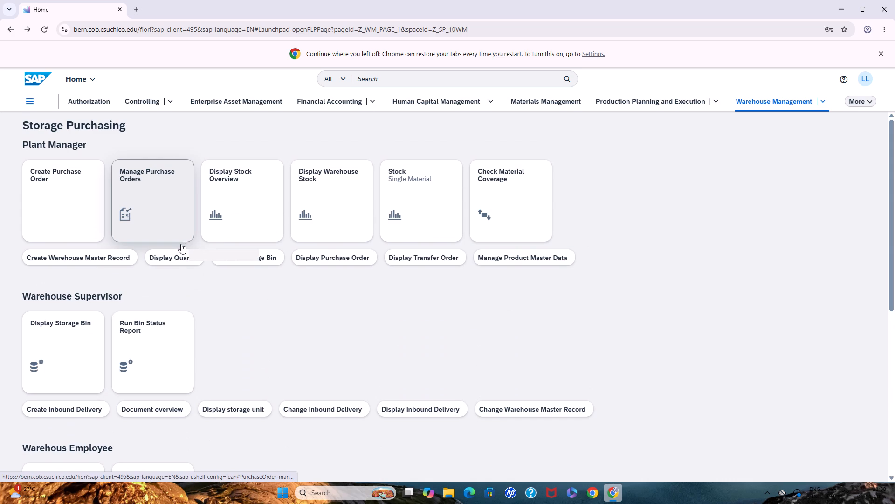
pyautogui.click(126, 340)
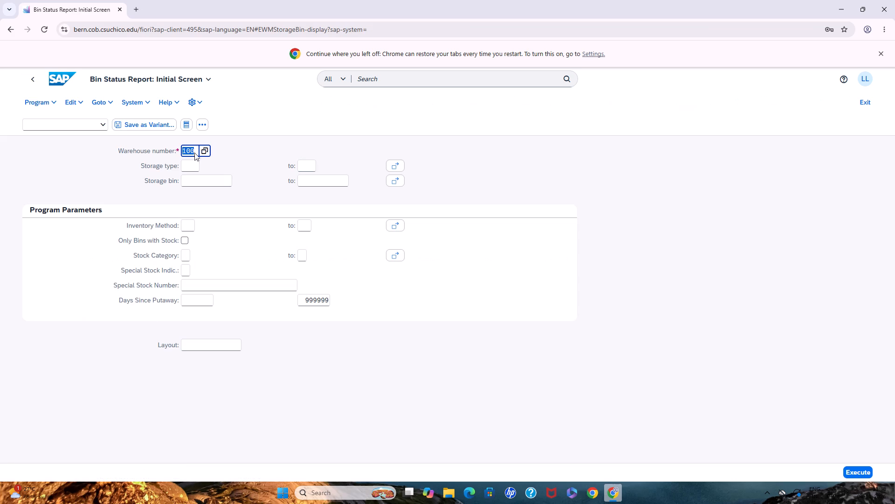
pyautogui.click(192, 163)
pyautogui.click(193, 174)
pyautogui.click(194, 179)
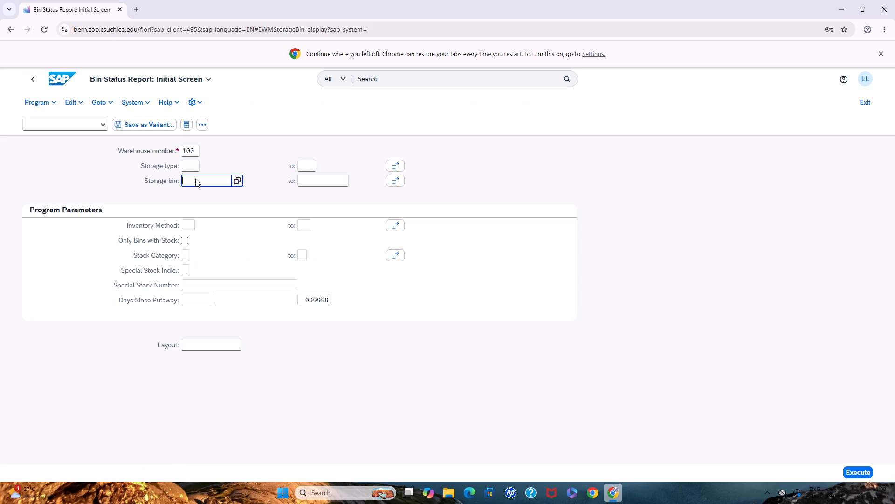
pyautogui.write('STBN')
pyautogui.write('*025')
pyautogui.click(853, 471)
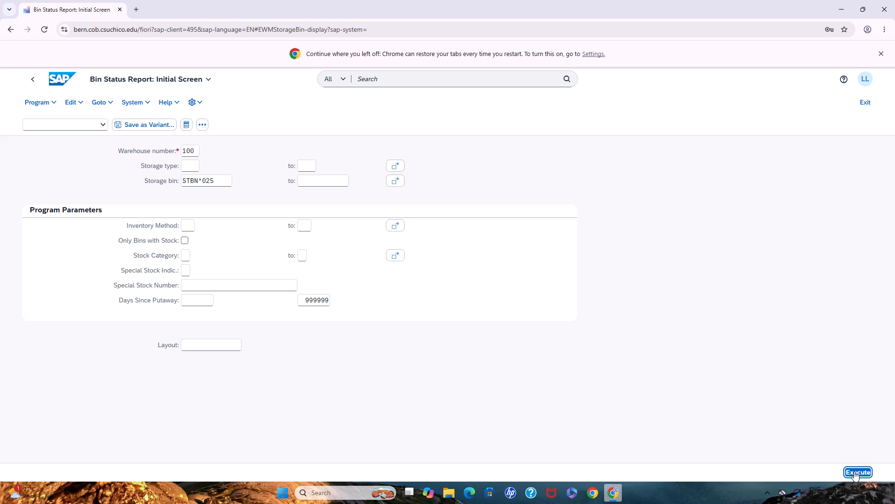
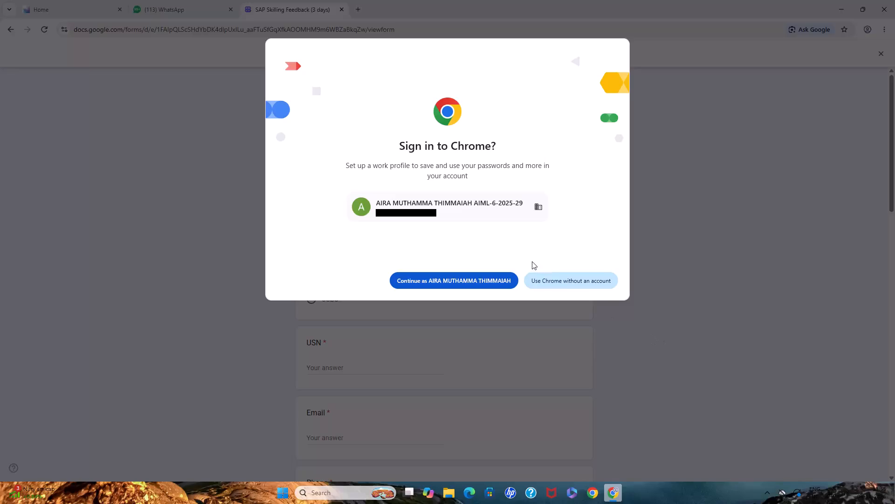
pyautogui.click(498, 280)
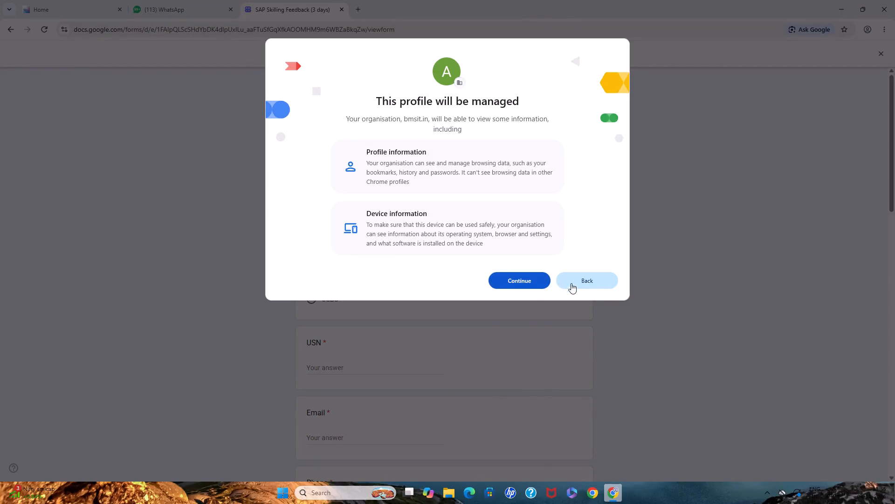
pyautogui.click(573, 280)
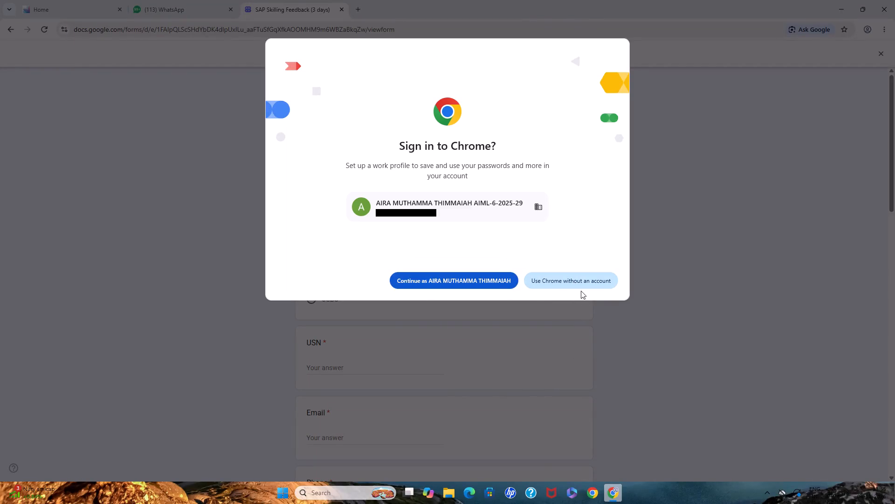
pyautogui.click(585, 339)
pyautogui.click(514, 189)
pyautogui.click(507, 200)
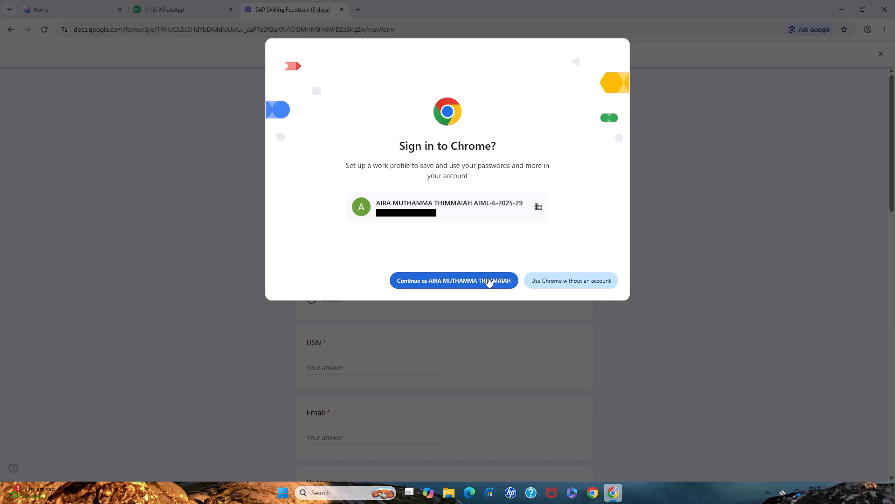
# Sign in to Chrome with the offered school account in a new work profile without existing data, declining history sync and skipping profile customisation.
pyautogui.click(488, 278)
pyautogui.click(535, 285)
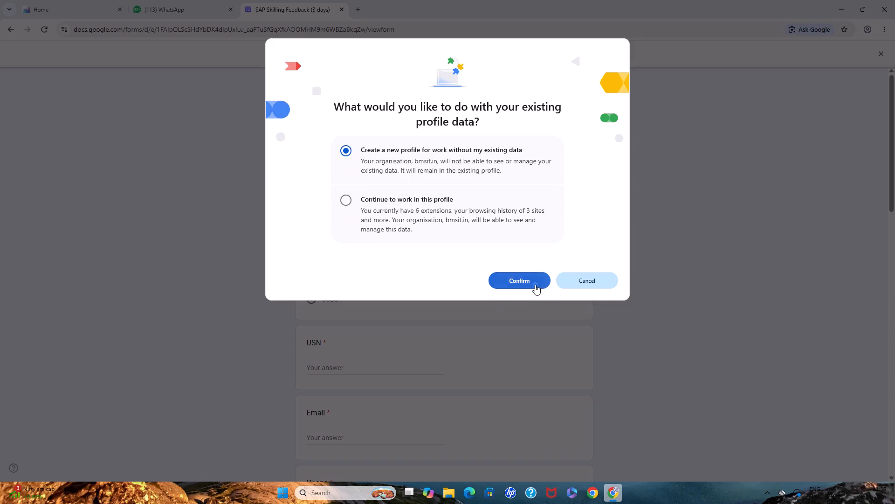
pyautogui.click(535, 285)
pyautogui.click(337, 210)
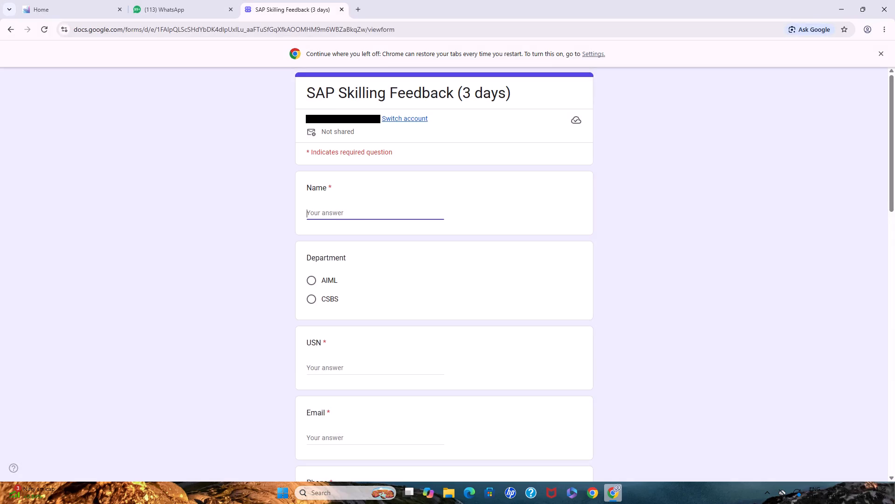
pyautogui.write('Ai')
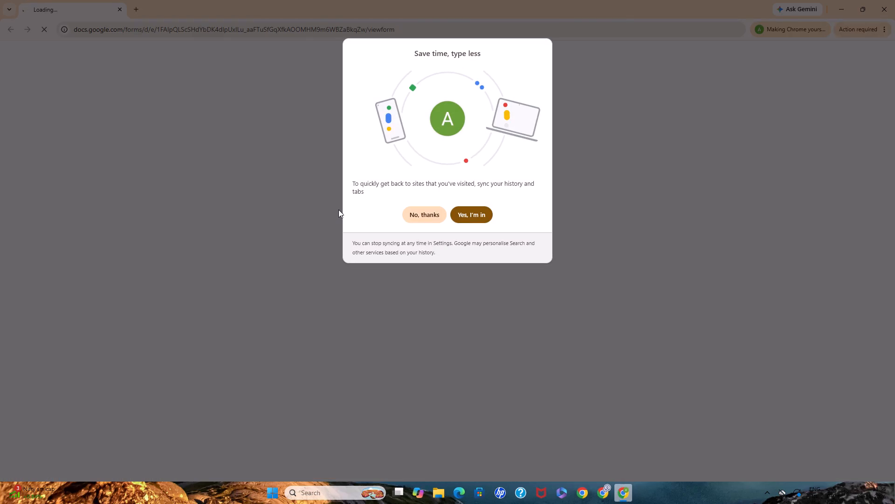
pyautogui.click(413, 209)
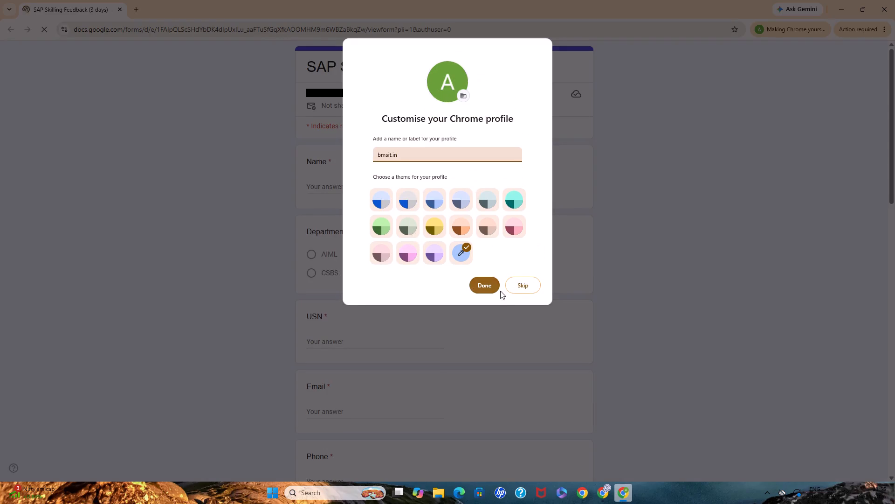
pyautogui.click(520, 287)
# Fill in the respondent's name in the SAP Skilling Feedback form and choose AIML as the department.
pyautogui.click(351, 193)
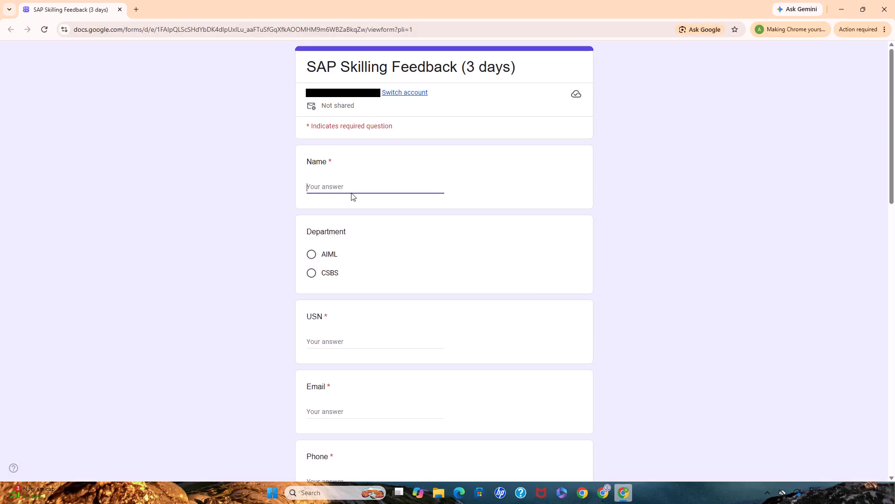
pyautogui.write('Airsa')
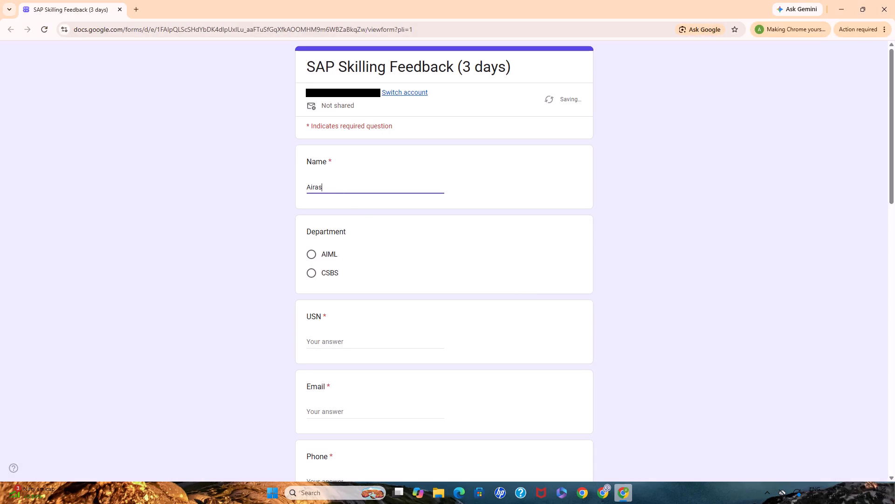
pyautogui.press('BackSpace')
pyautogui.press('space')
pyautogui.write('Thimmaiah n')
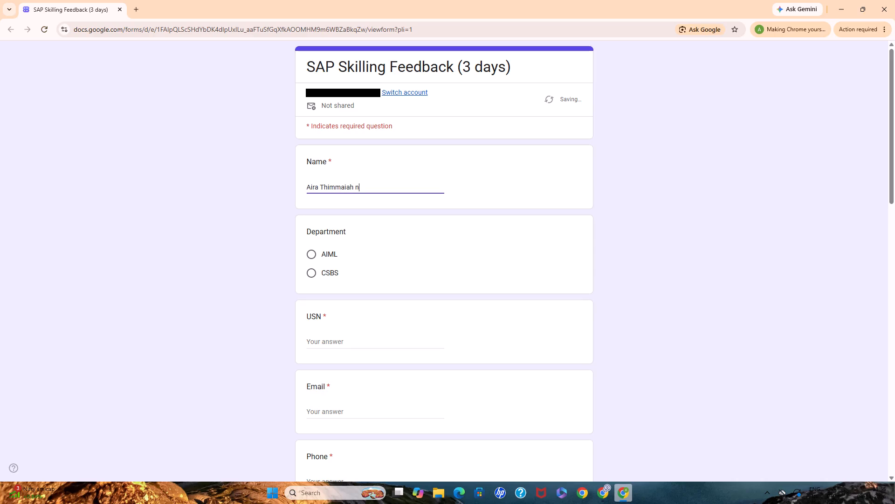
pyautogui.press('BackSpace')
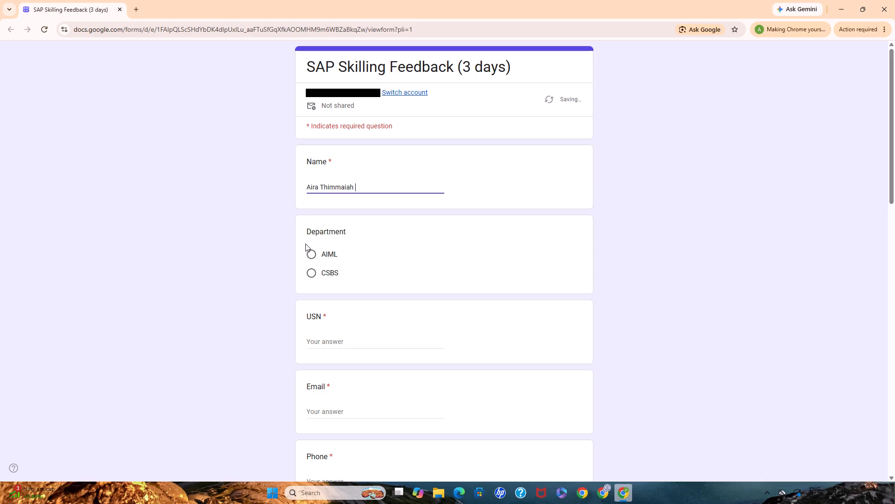
pyautogui.click(309, 251)
# Enter the student's USN in the feedback form.
pyautogui.click(321, 357)
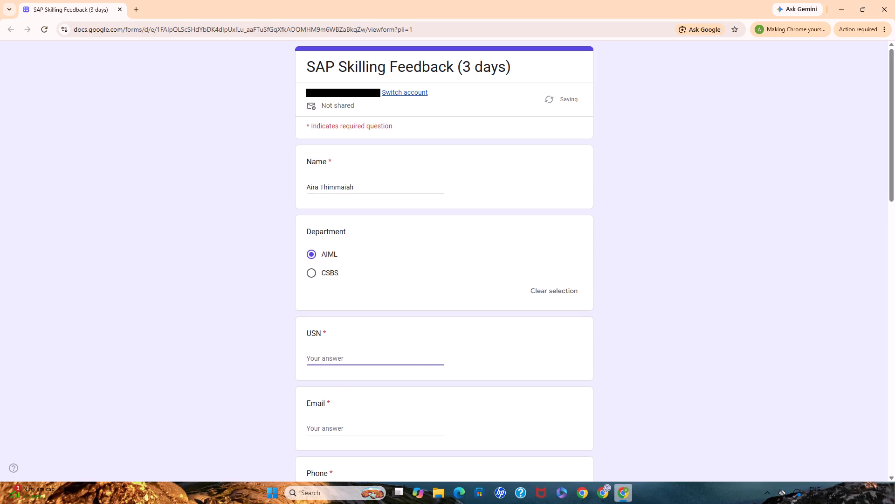
pyautogui.hotkey('shift', '!')
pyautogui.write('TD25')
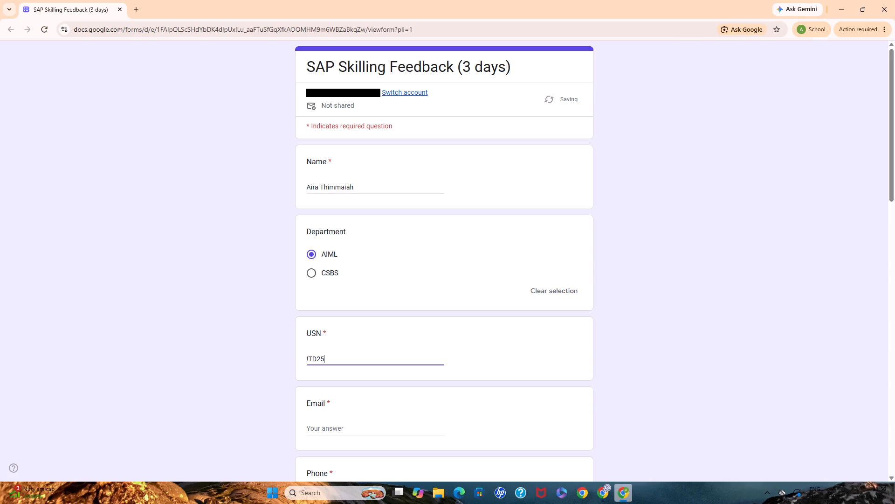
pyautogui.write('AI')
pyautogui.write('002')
pyautogui.scroll(-3, 461, 305)
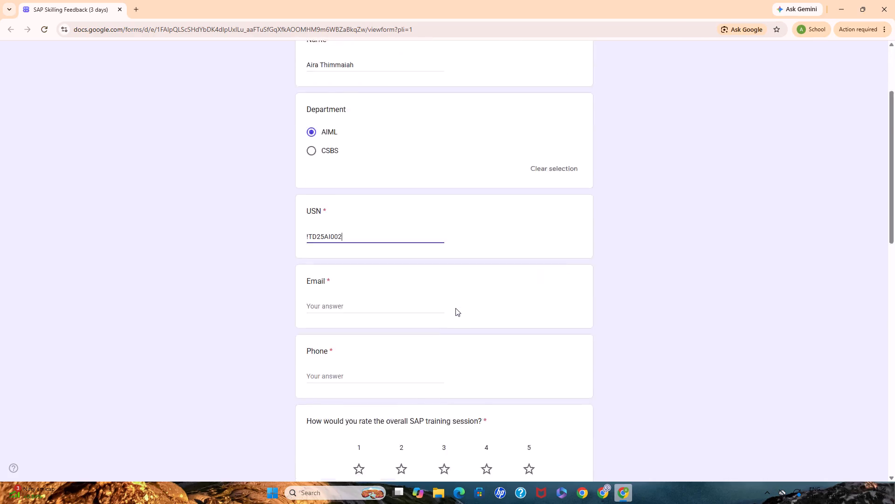
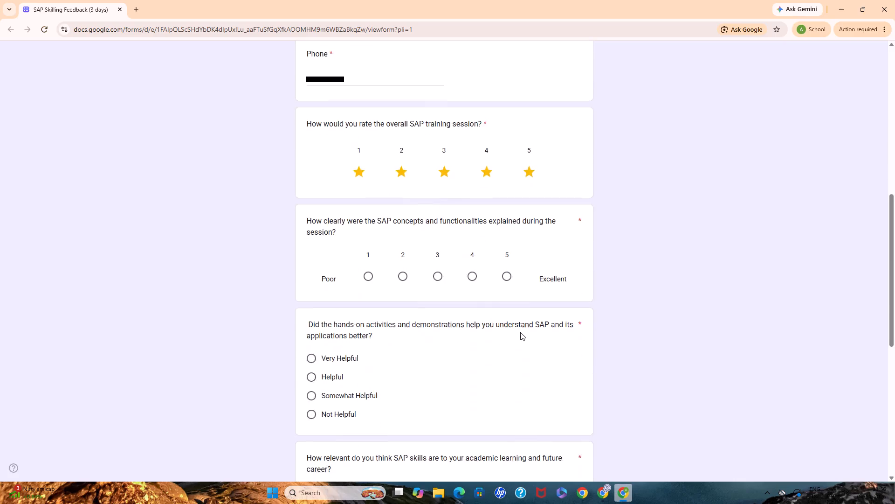
# Answer the choice questions: concept clarity 5, hands-on activities Very Helpful, and relevance of SAP skills Highly Relevant.
pyautogui.click(509, 276)
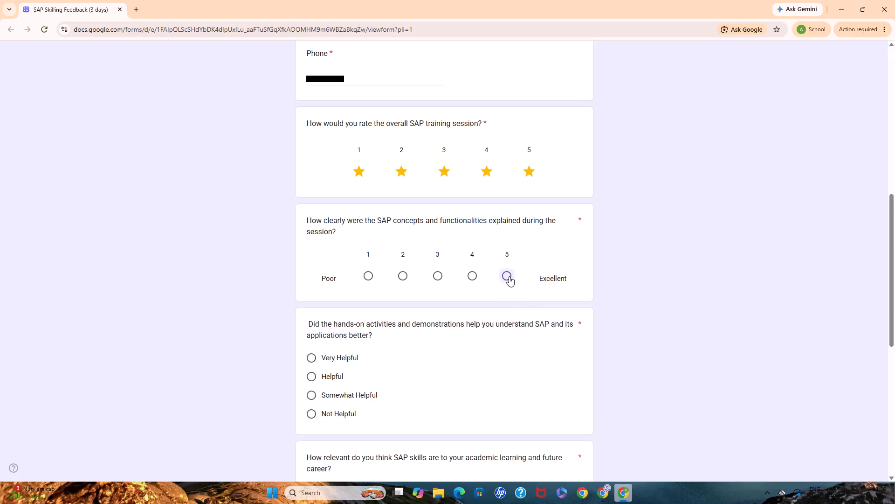
pyautogui.click(311, 353)
pyautogui.scroll(-2, 310, 354)
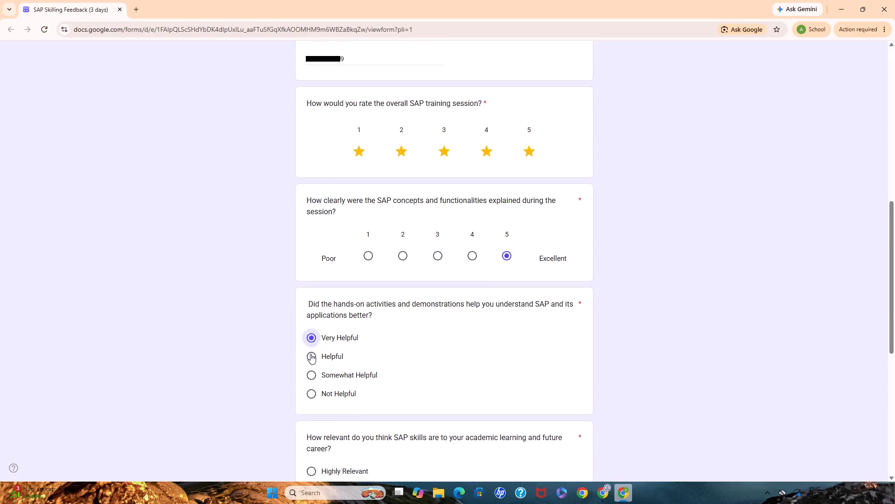
pyautogui.scroll(-2, 310, 354)
pyautogui.click(310, 304)
# Enter "the hands on session" as the most-liked aspect and answer Yes to understanding SAP's role in business operations.
pyautogui.scroll(-3, 316, 301)
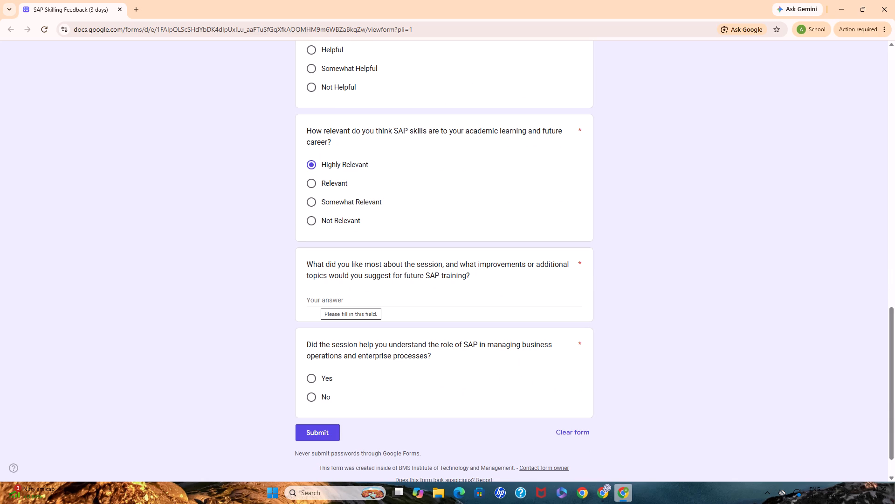
pyautogui.click(329, 295)
pyautogui.write('the hands on ses')
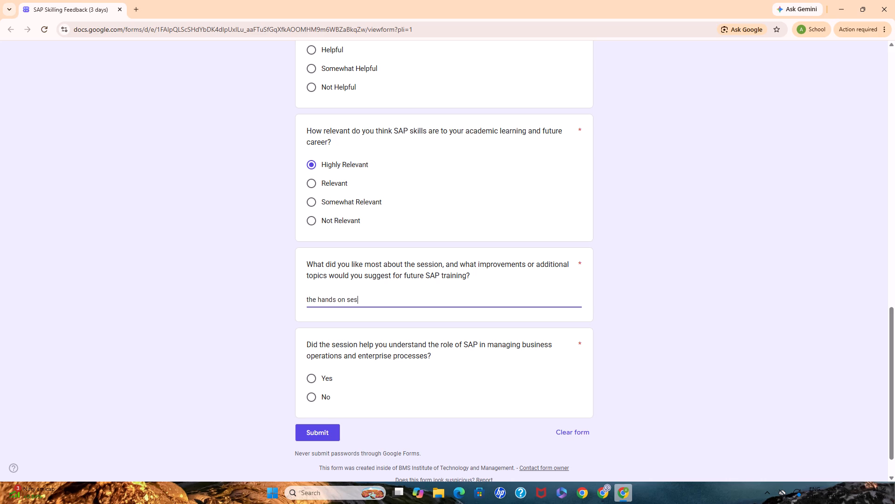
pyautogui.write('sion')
pyautogui.click(312, 377)
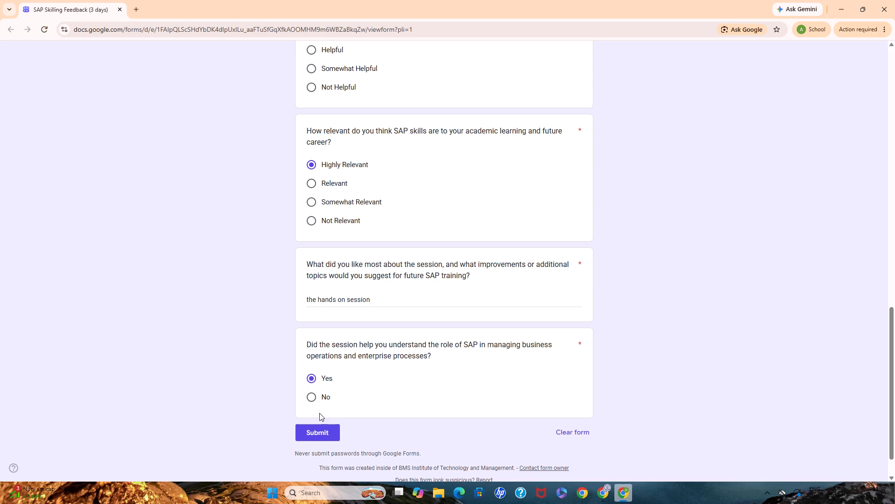
# Submit the completed SAP Skilling Feedback form.
pyautogui.click(322, 434)
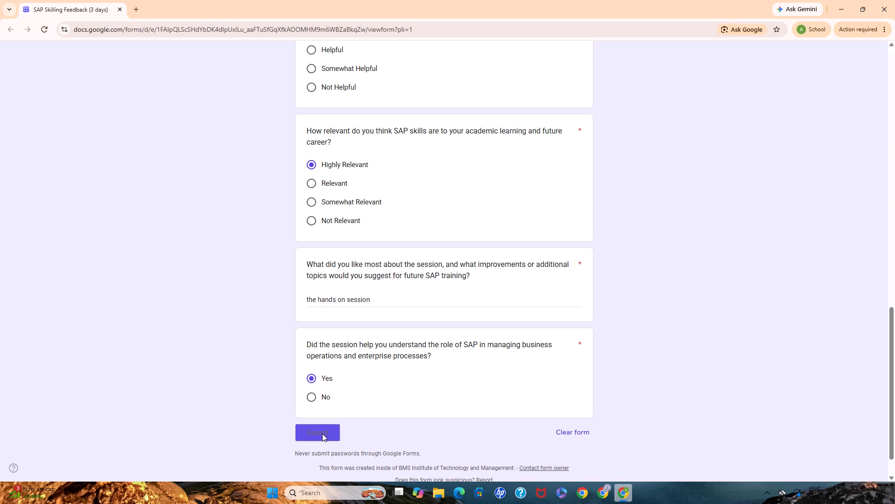